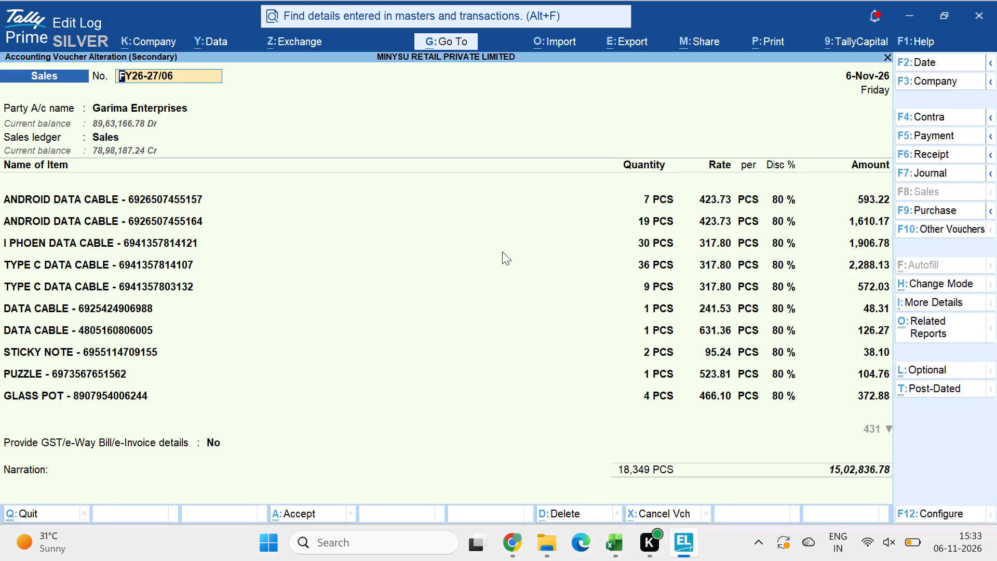
# Accept the Garima Enterprises sales voucher FY26-27/06 dated 6-Nov-26 with its existing entries.
pyautogui.press('Return')
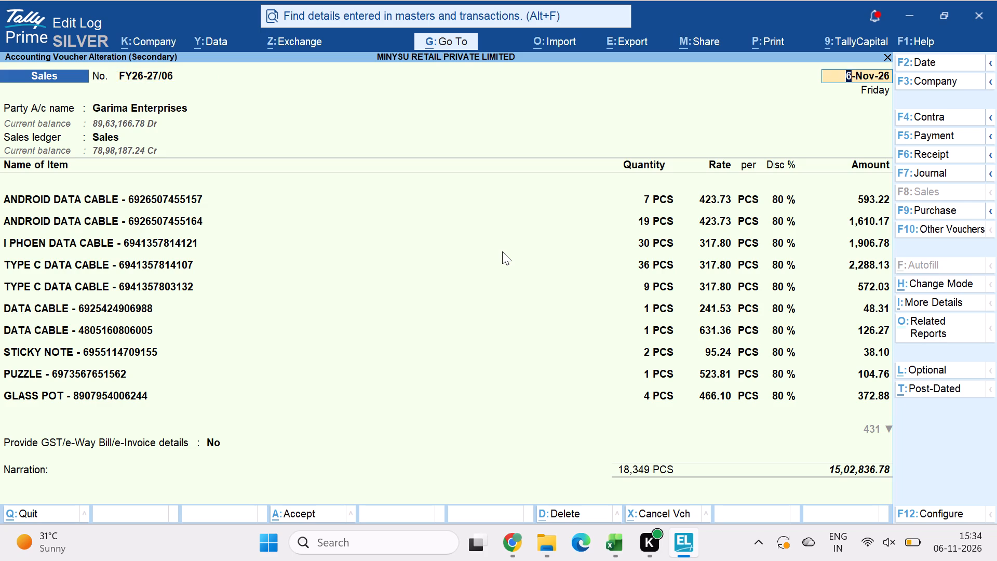
pyautogui.hotkey('ctrl', 'a')
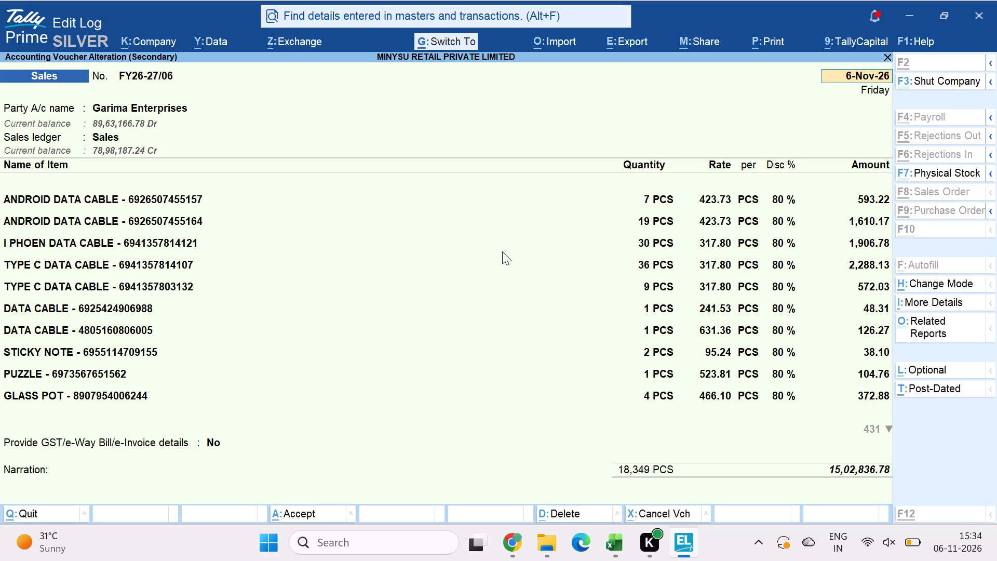
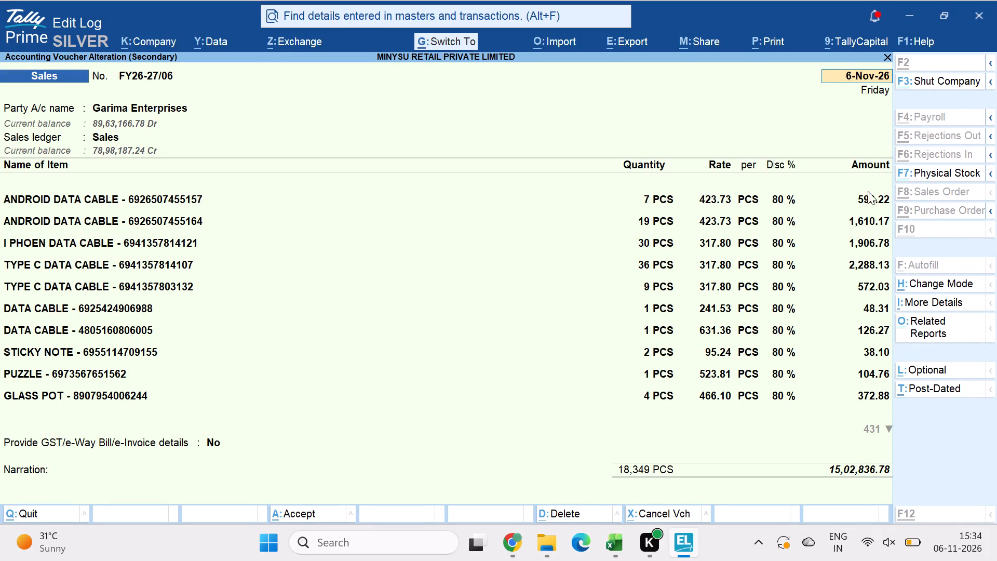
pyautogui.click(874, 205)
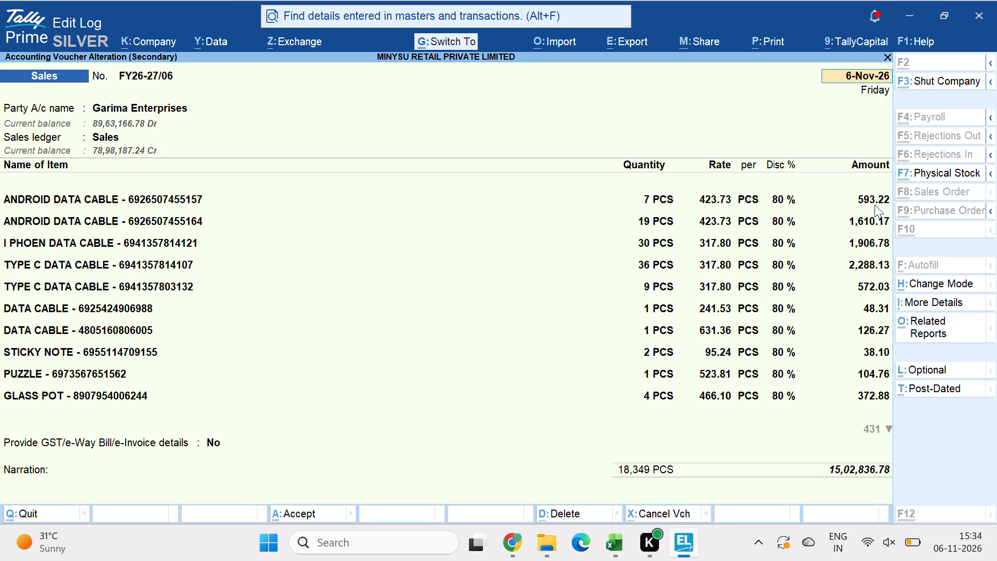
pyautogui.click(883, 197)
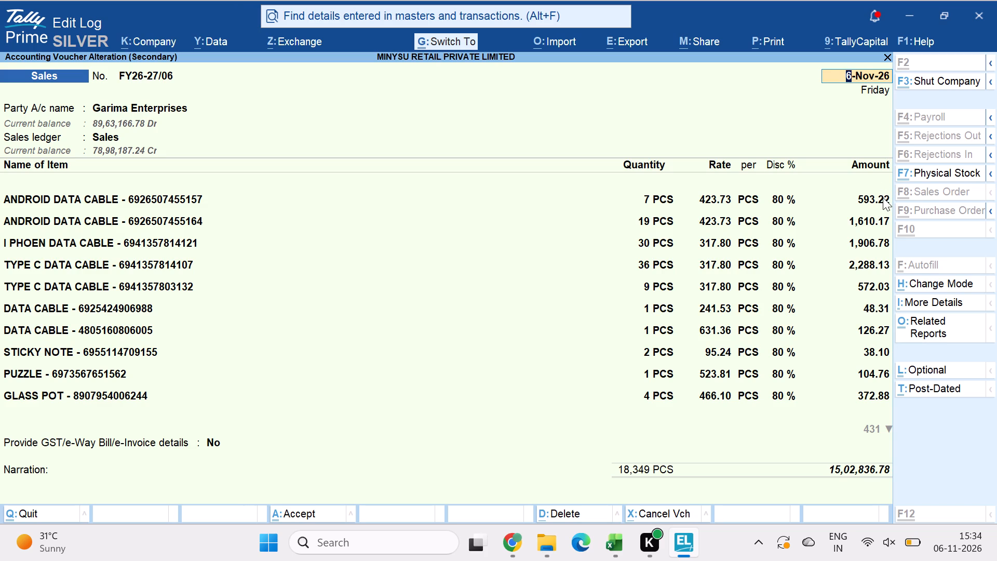
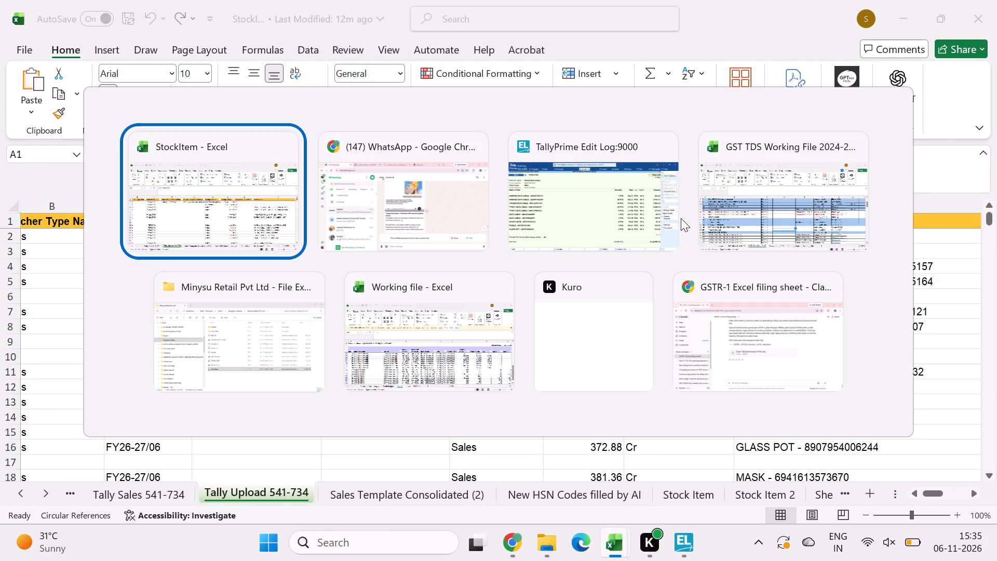
# Switch from the StockItem workbook to the TallyPrime Edit Log window.
pyautogui.hotkey('alt', 'Tab')
pyautogui.hotkey('alt', 'Tab')
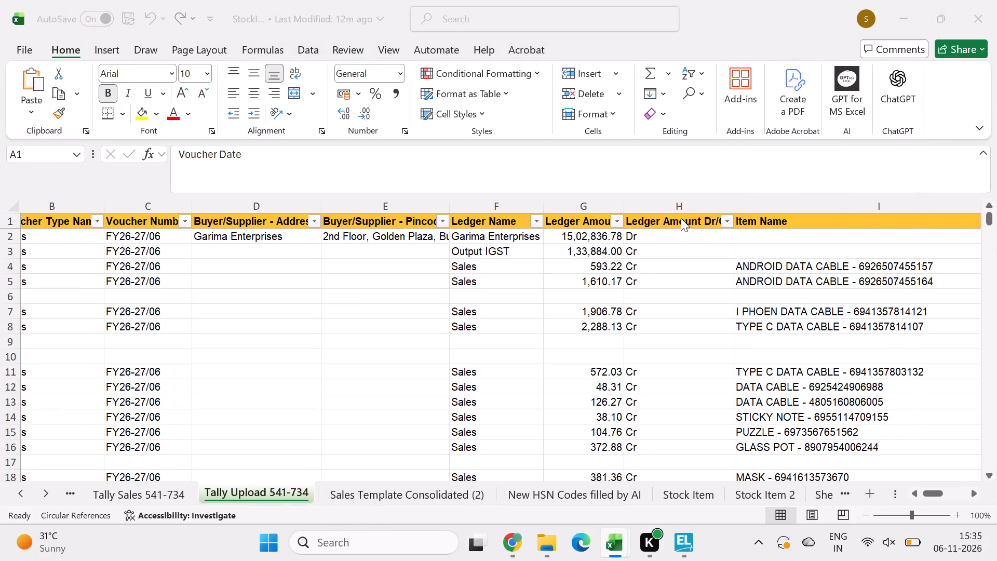
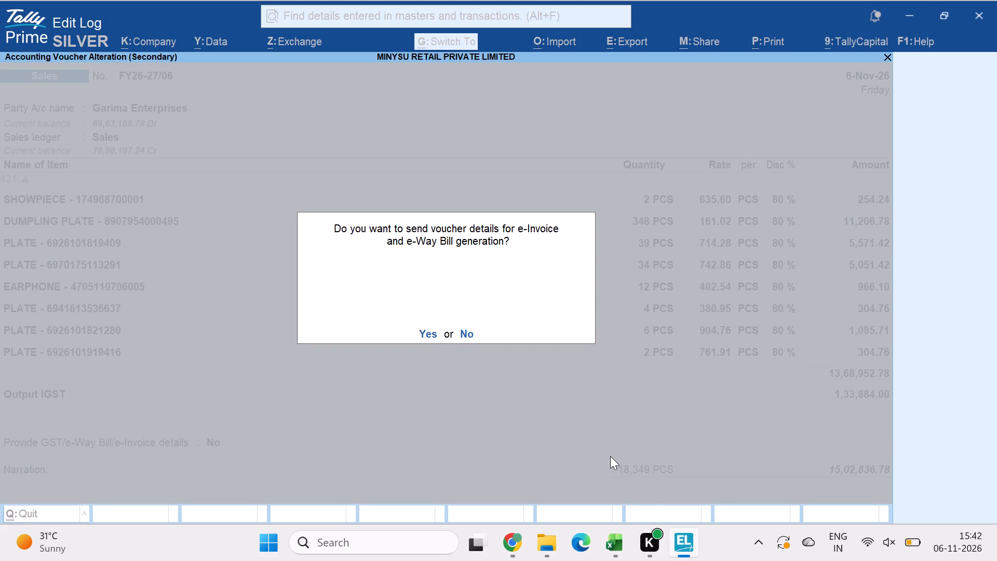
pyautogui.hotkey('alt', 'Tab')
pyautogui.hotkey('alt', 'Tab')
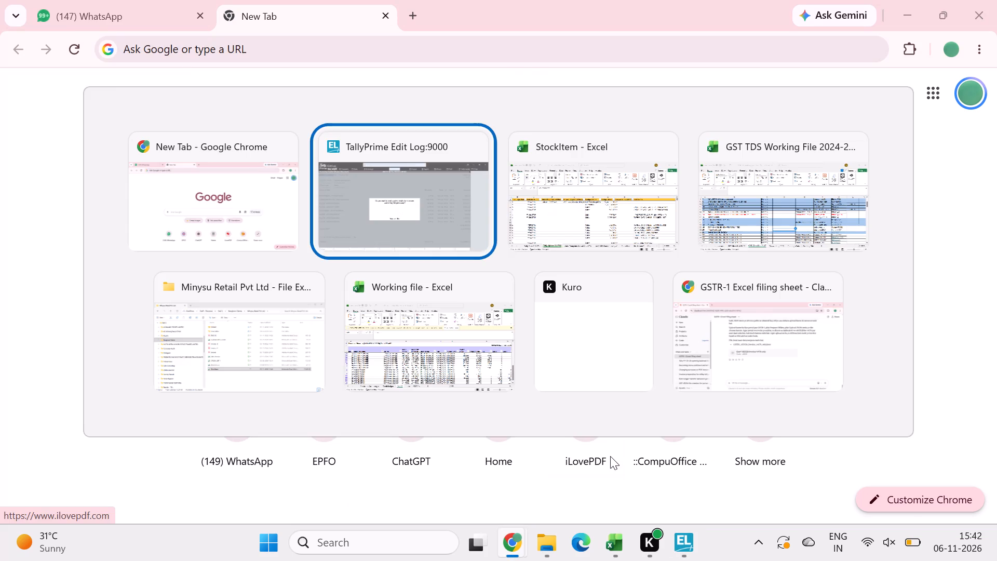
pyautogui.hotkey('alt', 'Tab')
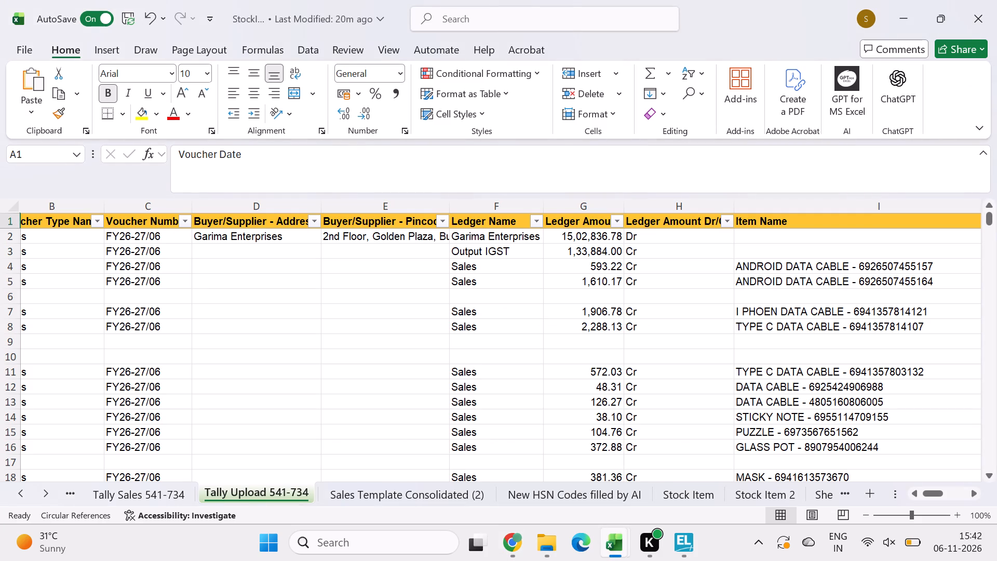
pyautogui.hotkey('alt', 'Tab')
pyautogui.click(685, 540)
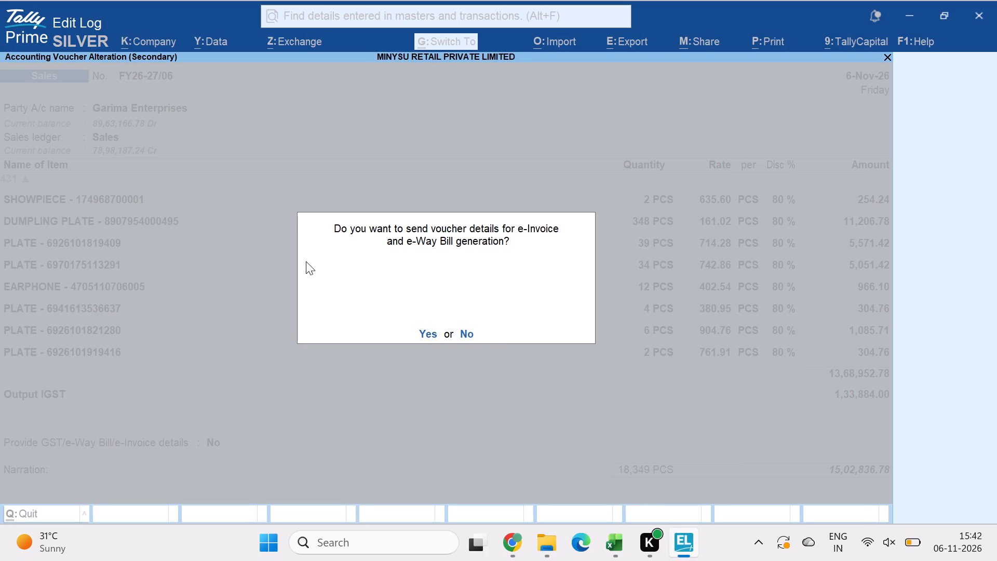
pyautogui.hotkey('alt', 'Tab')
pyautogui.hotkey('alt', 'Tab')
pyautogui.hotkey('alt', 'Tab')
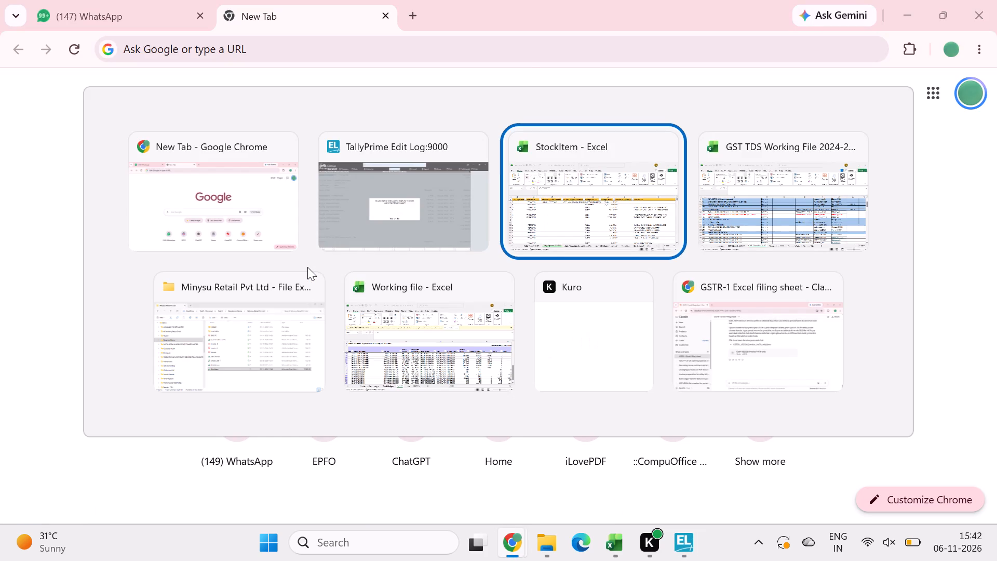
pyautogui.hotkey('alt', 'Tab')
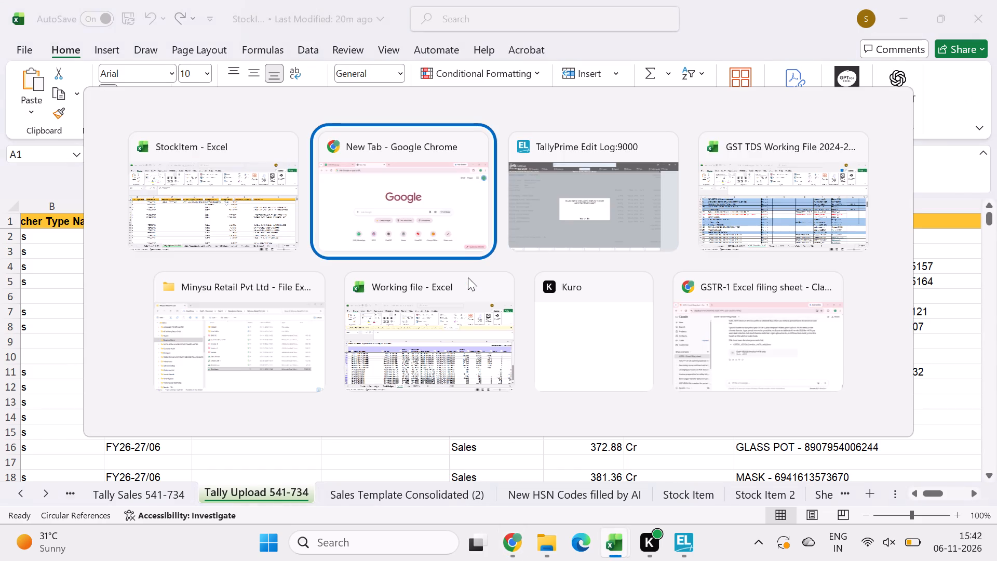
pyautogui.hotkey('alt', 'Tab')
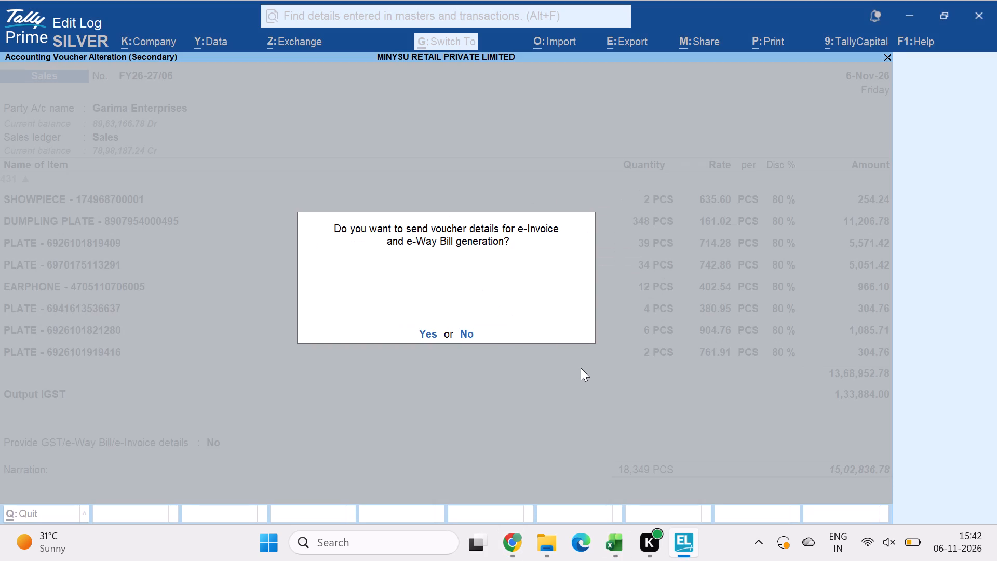
# Decline sending the voucher details for e-Invoice and e-Way Bill generation.
pyautogui.click(469, 333)
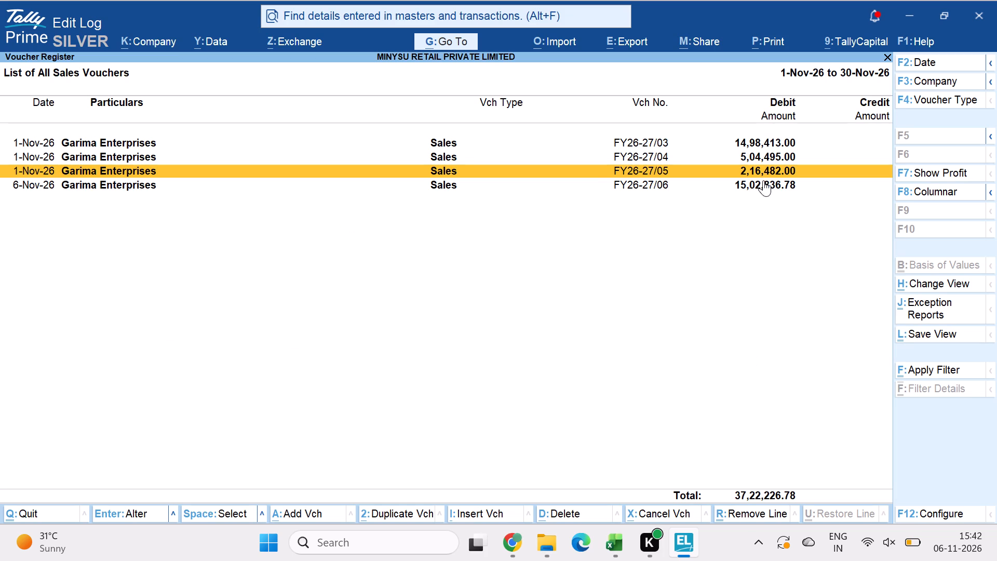
# Open the Garima Enterprises sales voucher FY26-27/06 from the list of all sales vouchers.
pyautogui.click(765, 183)
pyautogui.press('Return')
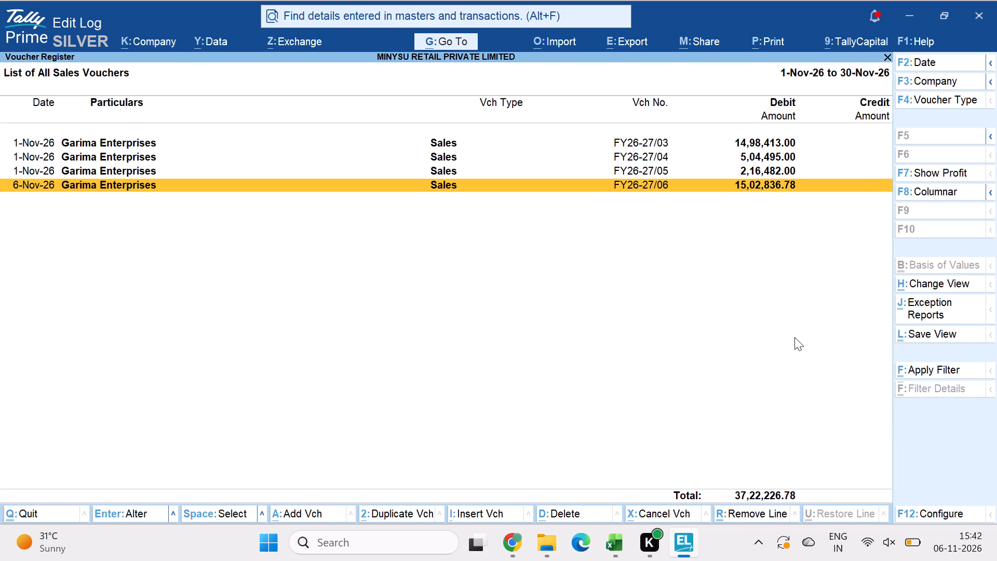
pyautogui.click(870, 400)
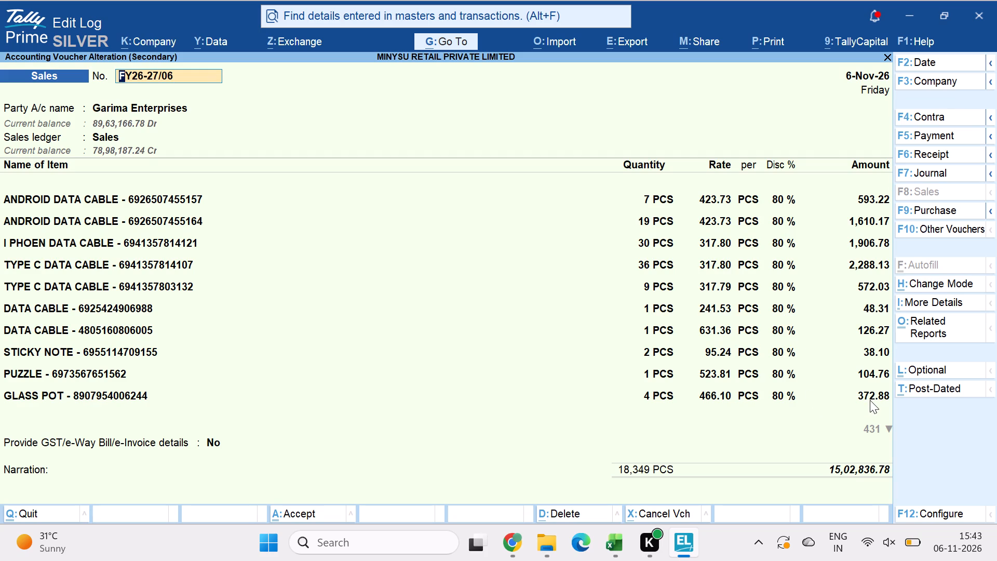
pyautogui.press('Down')
pyautogui.press('Down')
pyautogui.press('Down')
pyautogui.press('Down')
pyautogui.press('Down')
pyautogui.press('Down')
pyautogui.press('Down')
pyautogui.press('Down')
pyautogui.press('Down')
pyautogui.press('Down')
pyautogui.press('Down')
pyautogui.press('Down')
pyautogui.press('Down')
pyautogui.press('Down')
pyautogui.press('Down')
pyautogui.press('Down')
pyautogui.press('Down')
pyautogui.press('Down')
pyautogui.press('Down')
pyautogui.press('Down')
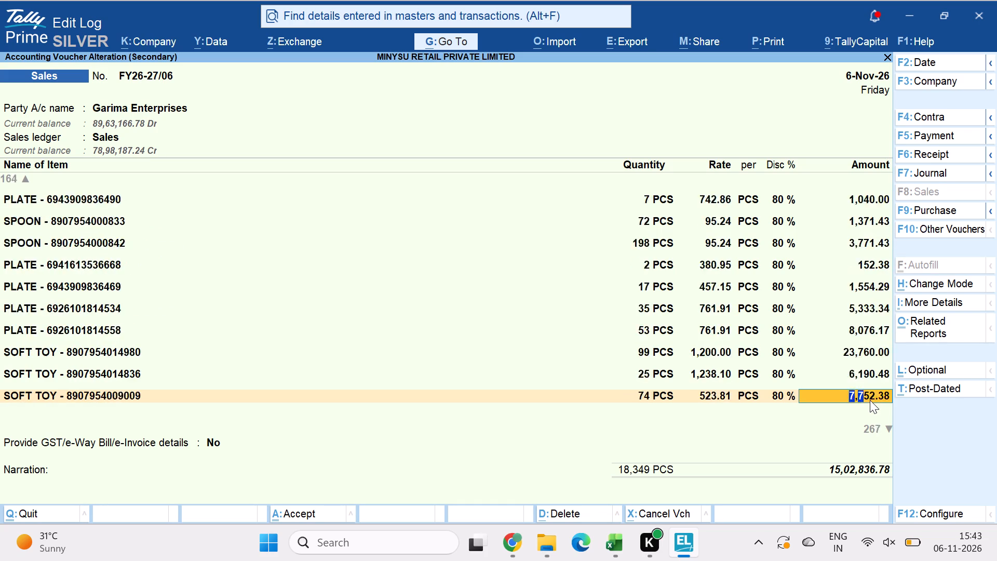
pyautogui.press('Up')
pyautogui.press('Up')
pyautogui.press('Up')
pyautogui.press('Up')
pyautogui.press('Up')
pyautogui.press('Up')
pyautogui.press('Up')
pyautogui.press('Up')
pyautogui.press('Up')
pyautogui.press('Up')
pyautogui.press('Up')
pyautogui.press('Up')
pyautogui.press('Up')
pyautogui.press('Up')
pyautogui.press('Up')
pyautogui.press('Up')
pyautogui.press('Up')
pyautogui.press('Up')
pyautogui.press('Up')
pyautogui.press('Up')
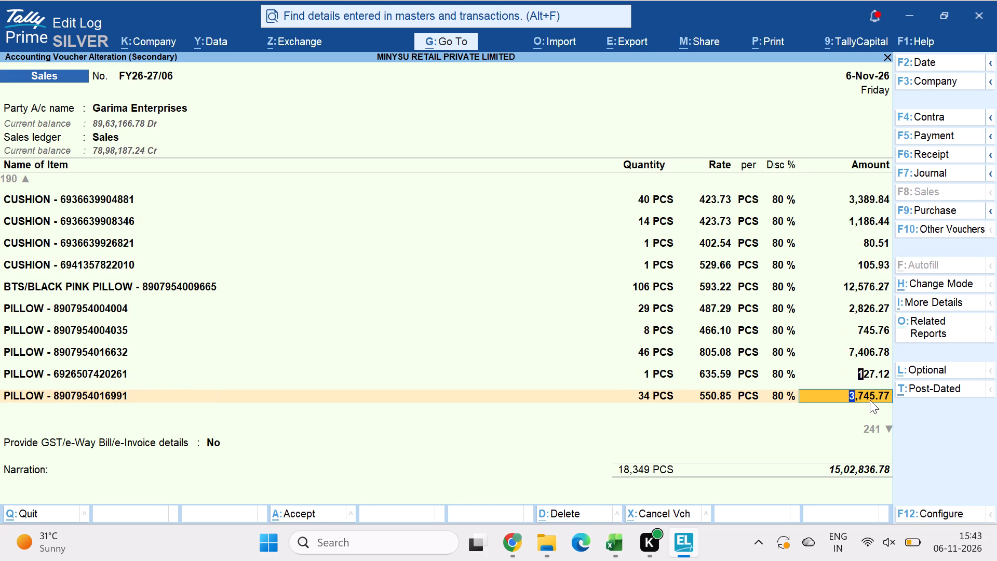
pyautogui.press('Down')
pyautogui.press('Down')
pyautogui.press('Down')
pyautogui.press('Down')
pyautogui.press('Down')
pyautogui.press('Down')
pyautogui.press('Down')
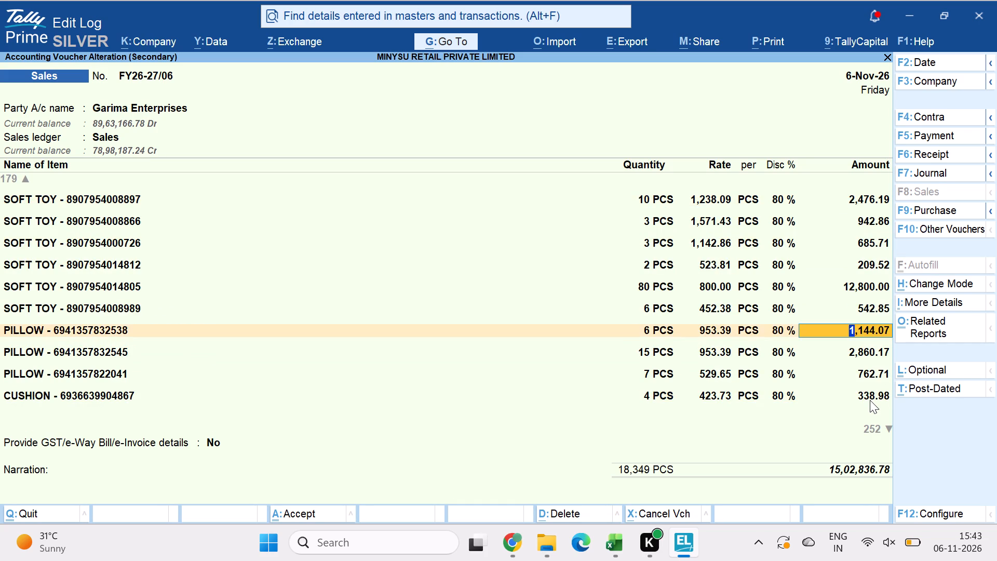
pyautogui.press('Up')
pyautogui.press('Up')
pyautogui.press('Up')
pyautogui.press('Down')
pyautogui.press('Down')
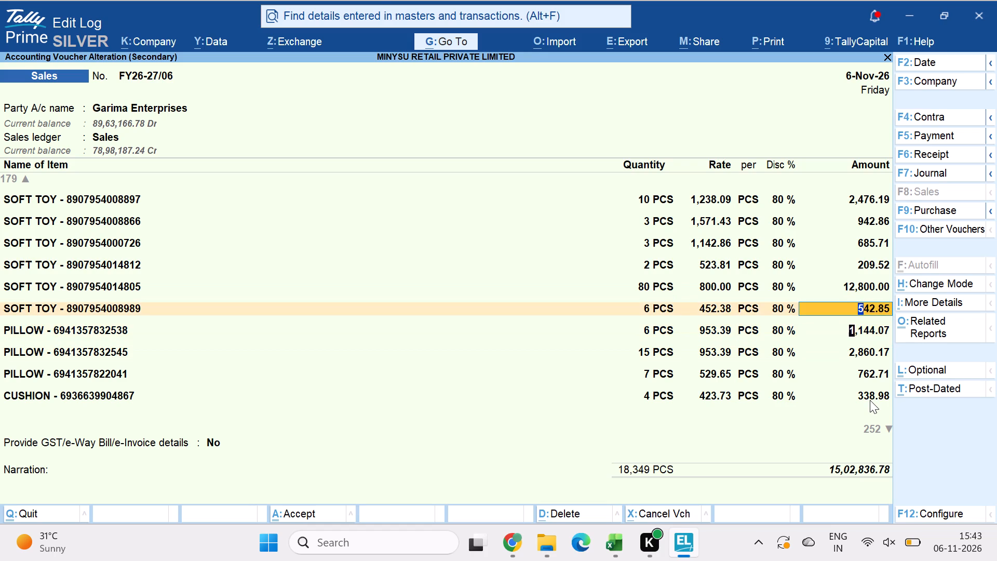
pyautogui.press('Return')
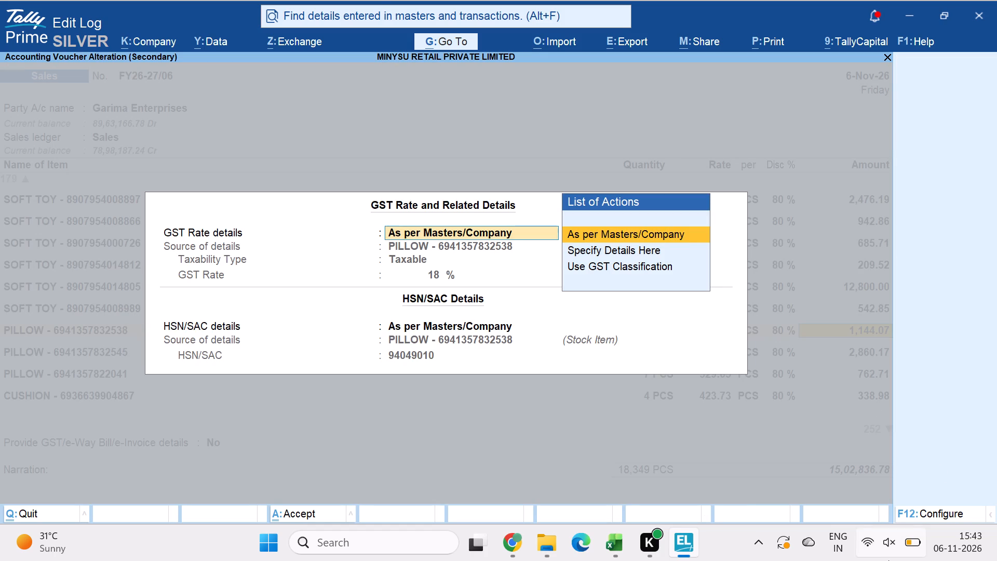
# Switch to Chrome and search Google in a new tab for "HSN code for pillow or cushion".
pyautogui.click(519, 537)
pyautogui.click(602, 457)
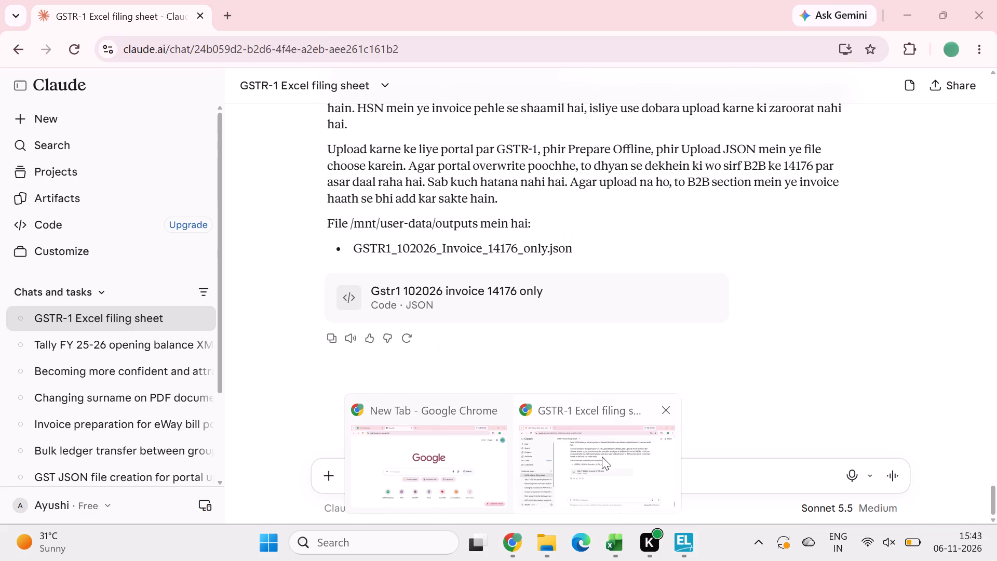
pyautogui.click(220, 14)
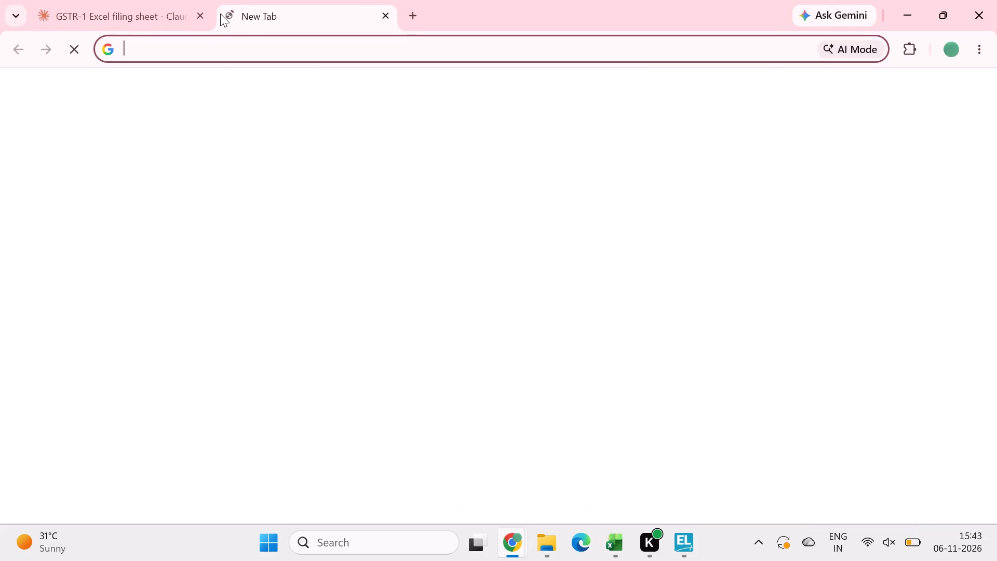
pyautogui.write('HSN code for [')
pyautogui.press('BackSpace')
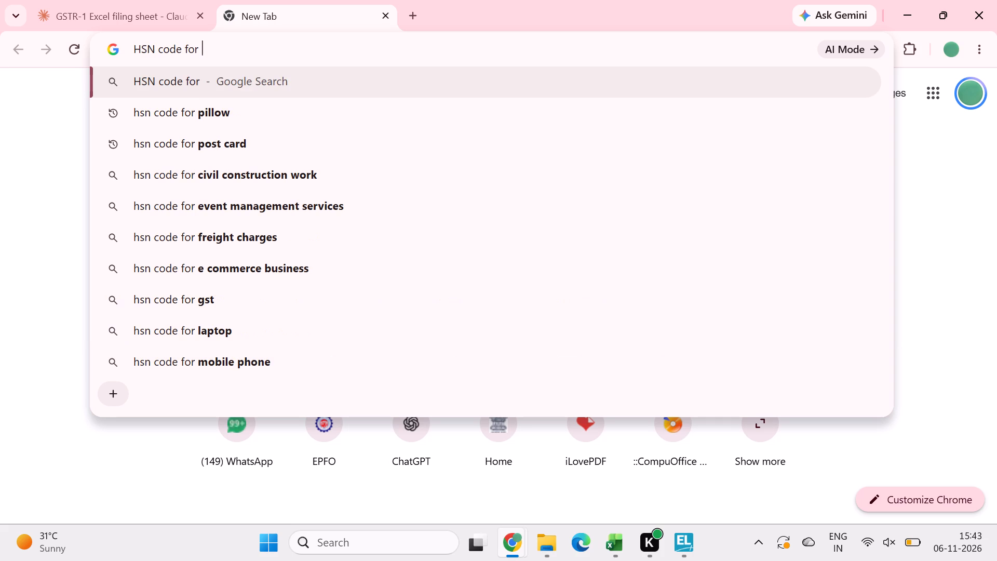
pyautogui.write('pillo')
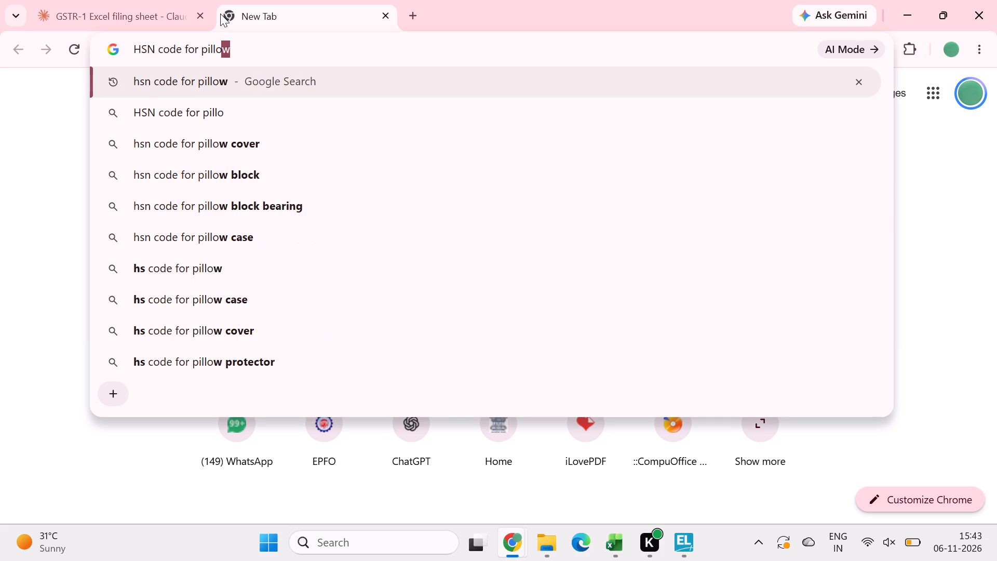
pyautogui.write('w or cushion')
pyautogui.press('Return')
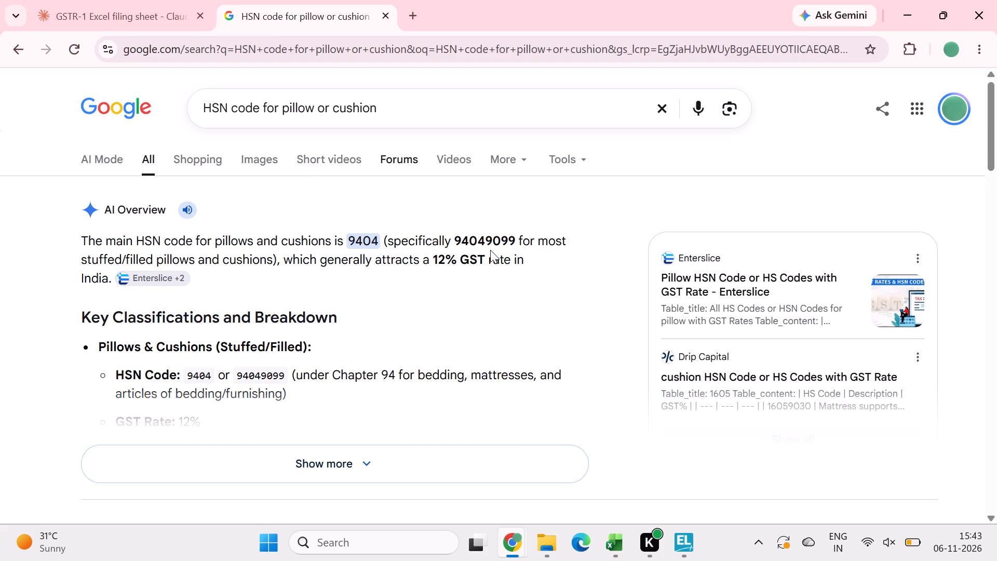
# Compare the pillow item's GST rate and HSN code in TallyPrime with the Google search results.
pyautogui.hotkey('alt', 'Tab')
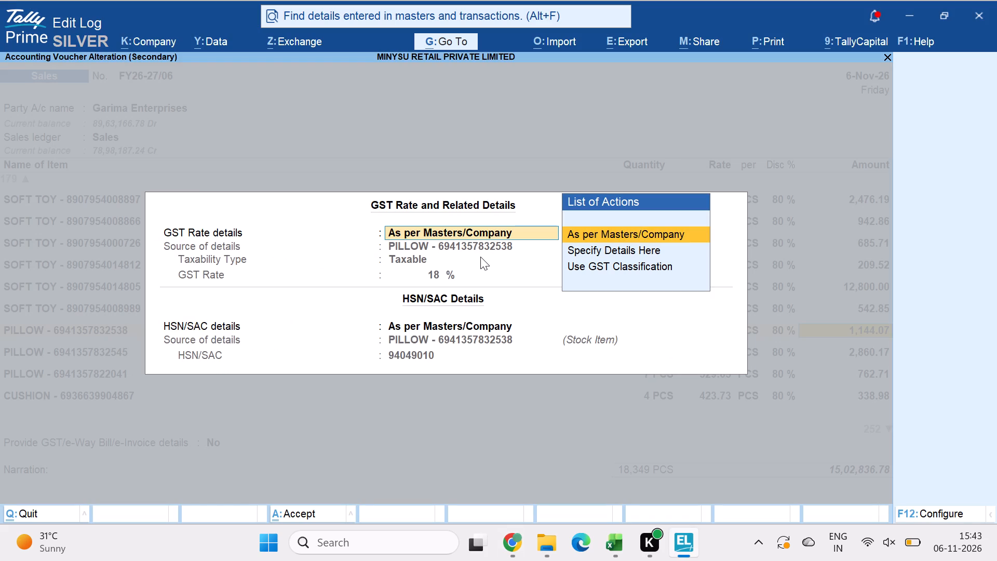
pyautogui.hotkey('alt', 'Tab')
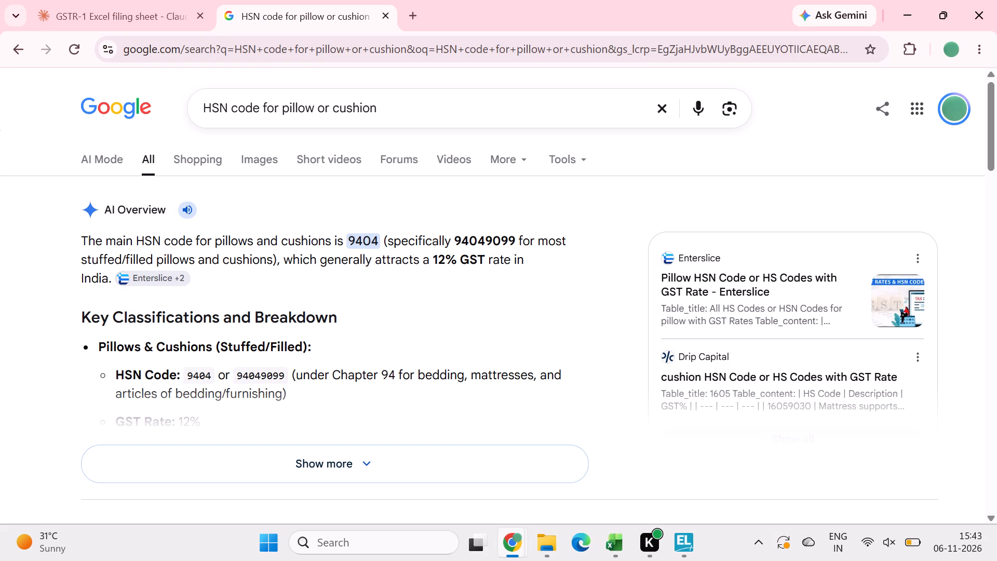
pyautogui.scroll(-1, 346, 319)
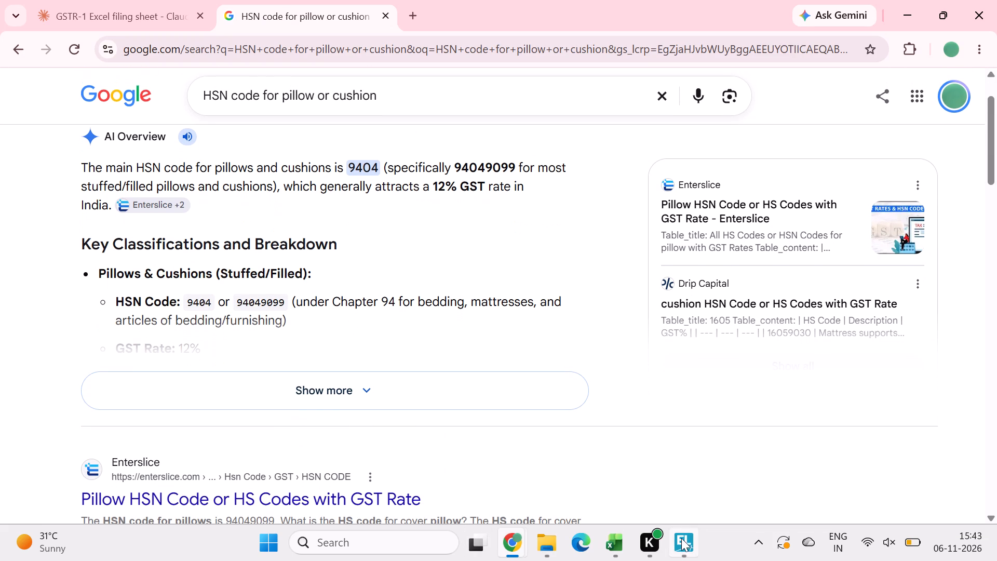
# Switch to File Explorer and bring up the Minysu Retail Pvt Ltd client folder.
pyautogui.click(546, 541)
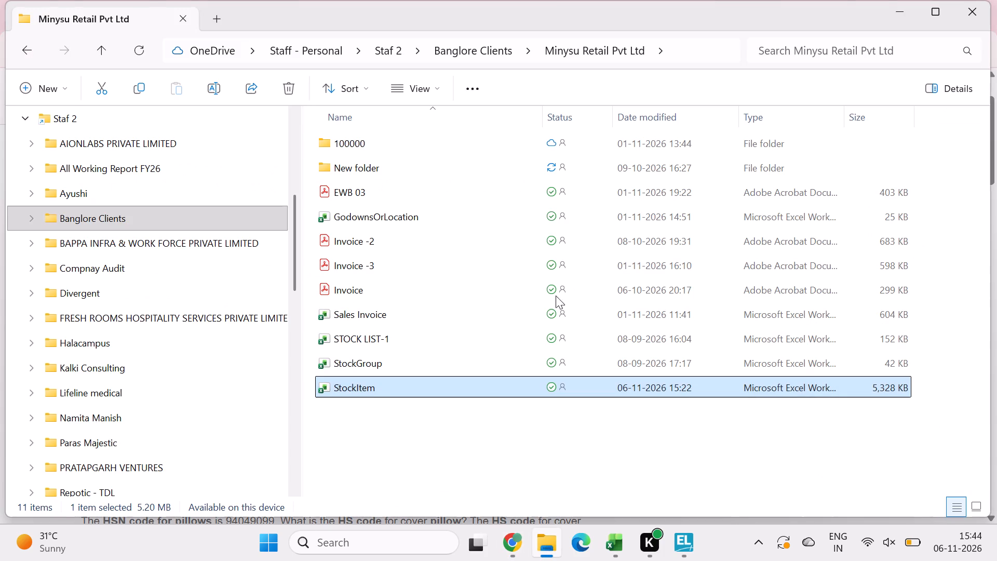
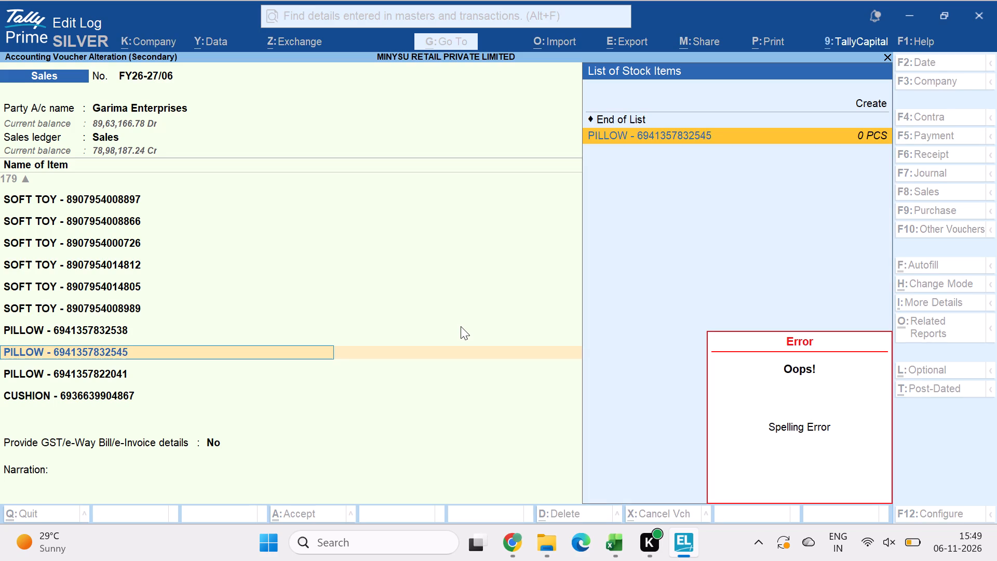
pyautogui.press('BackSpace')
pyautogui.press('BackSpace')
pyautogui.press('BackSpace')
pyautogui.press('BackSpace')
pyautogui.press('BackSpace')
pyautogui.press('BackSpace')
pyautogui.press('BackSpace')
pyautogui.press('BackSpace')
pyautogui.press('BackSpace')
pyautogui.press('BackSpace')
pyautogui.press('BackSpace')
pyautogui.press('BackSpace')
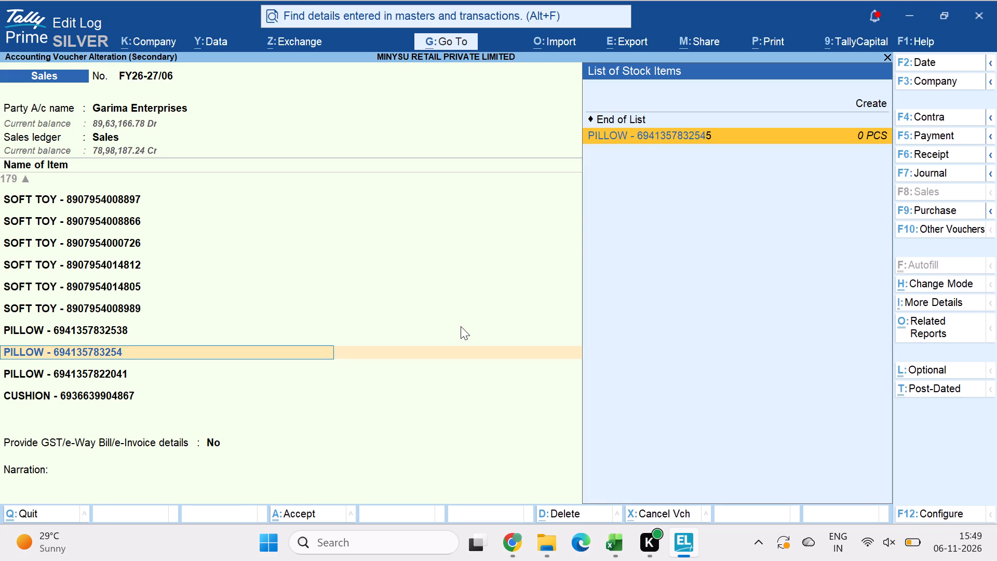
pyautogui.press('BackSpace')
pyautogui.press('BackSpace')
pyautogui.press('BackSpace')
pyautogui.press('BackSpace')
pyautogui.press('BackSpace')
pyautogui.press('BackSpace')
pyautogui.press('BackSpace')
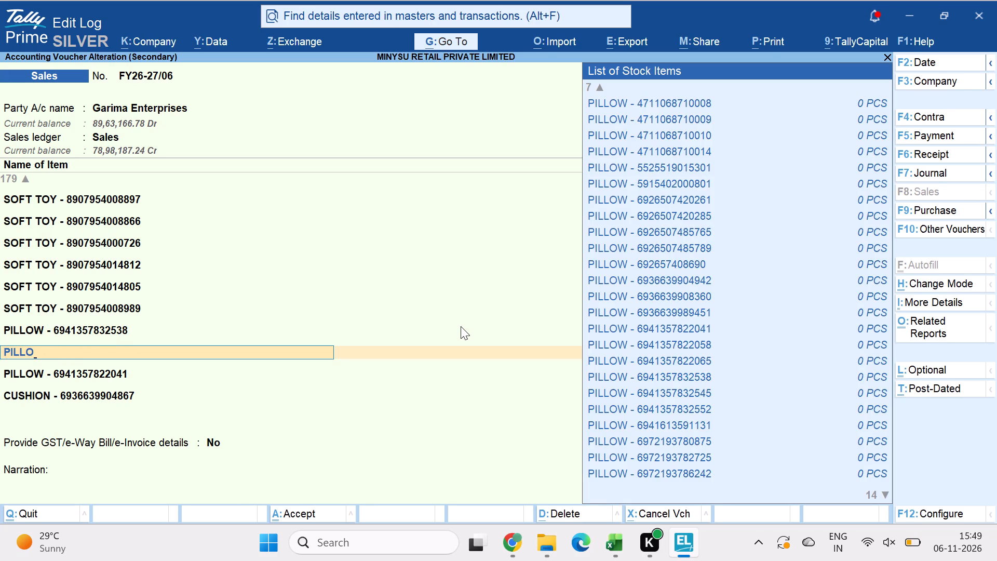
# Quit altering sales voucher FY26-27/06 without saving and return to the list of all sales vouchers.
pyautogui.press('Escape')
pyautogui.press('Escape')
pyautogui.press('Escape')
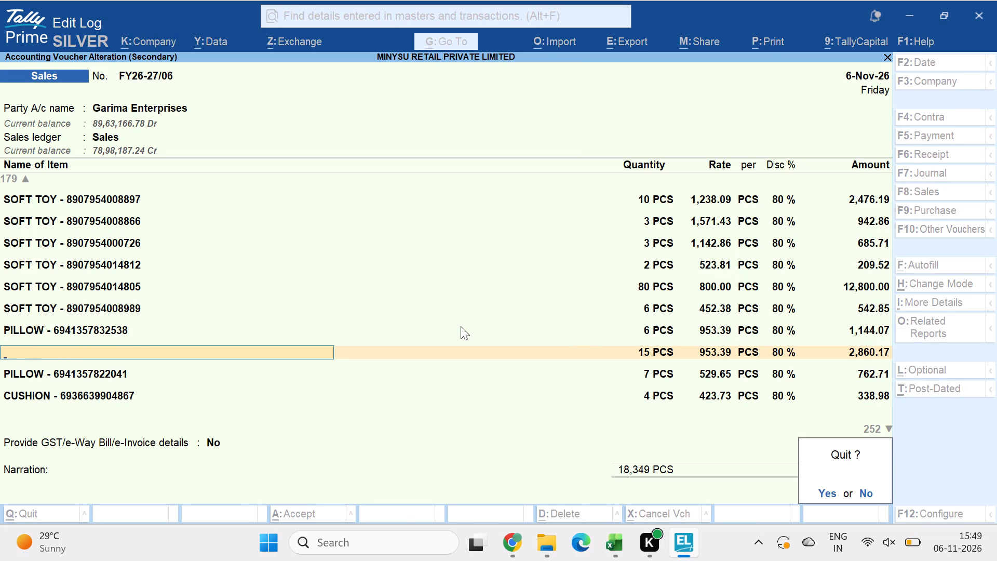
pyautogui.press('Return')
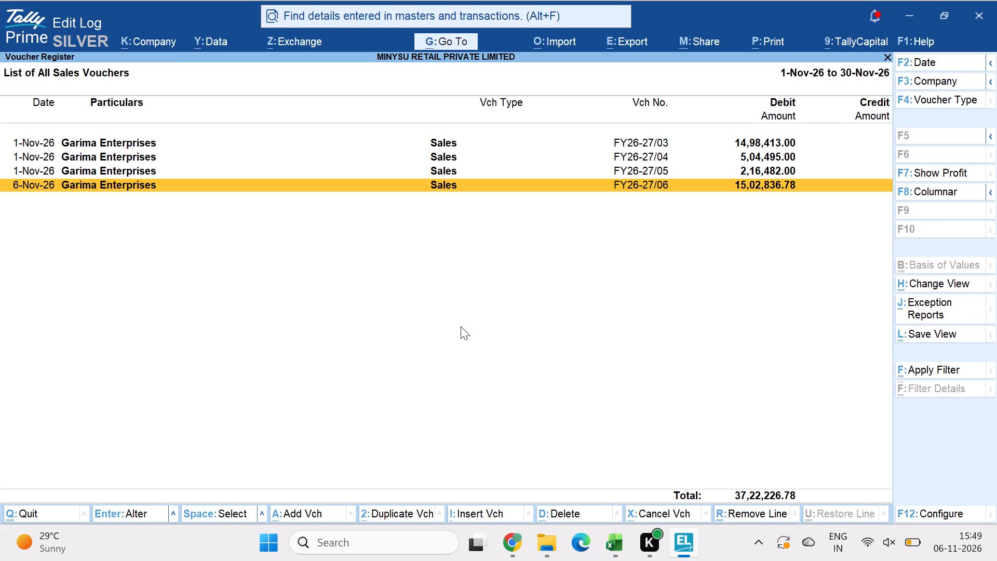
# Leave the sales voucher FY26-27/06 and the voucher register, returning to the Gateway of Tally.
pyautogui.press('Escape')
pyautogui.press('Escape')
pyautogui.press('Escape')
pyautogui.press('Escape')
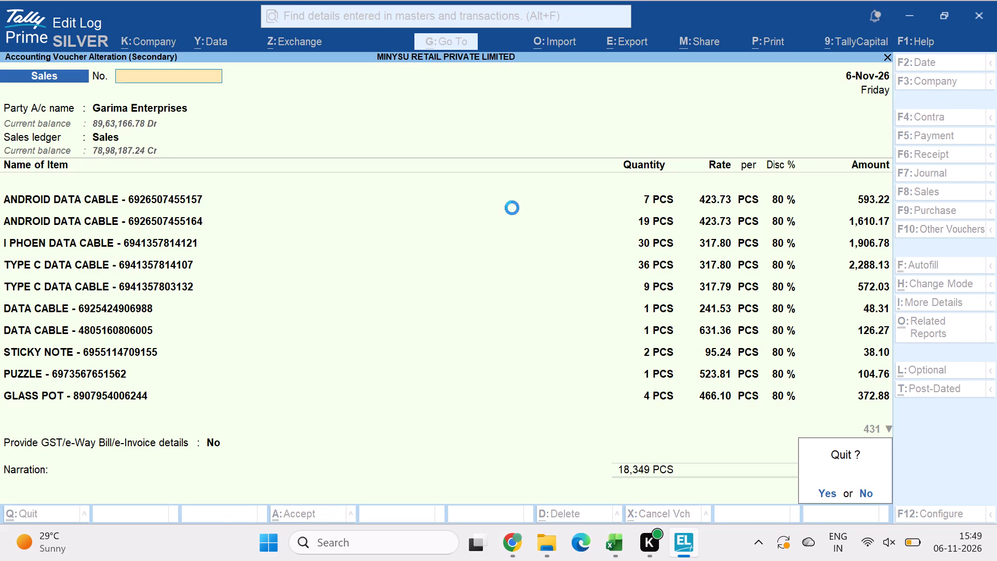
pyautogui.press('Escape')
pyautogui.press('Escape')
pyautogui.press('Escape')
pyautogui.press('Escape')
pyautogui.press('Escape')
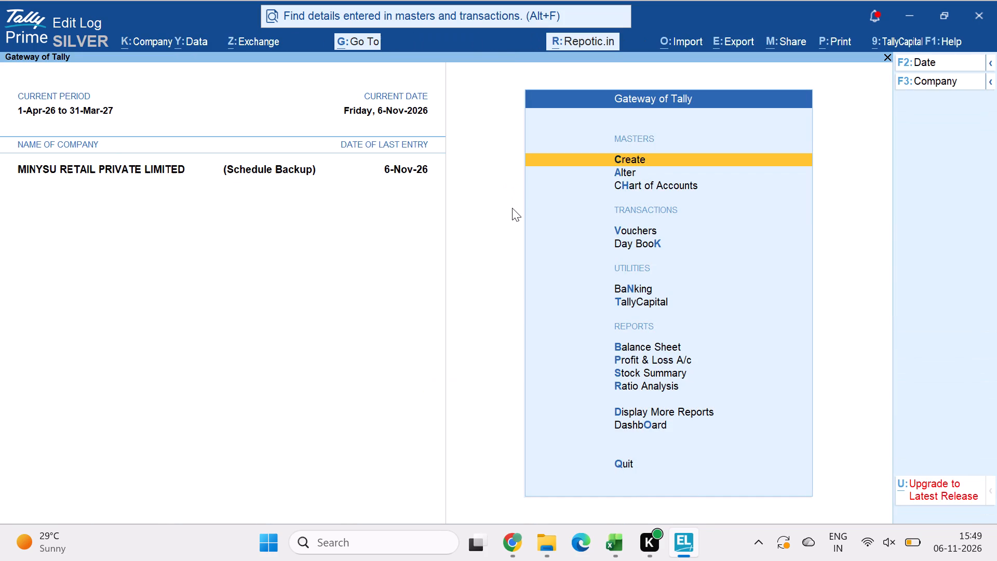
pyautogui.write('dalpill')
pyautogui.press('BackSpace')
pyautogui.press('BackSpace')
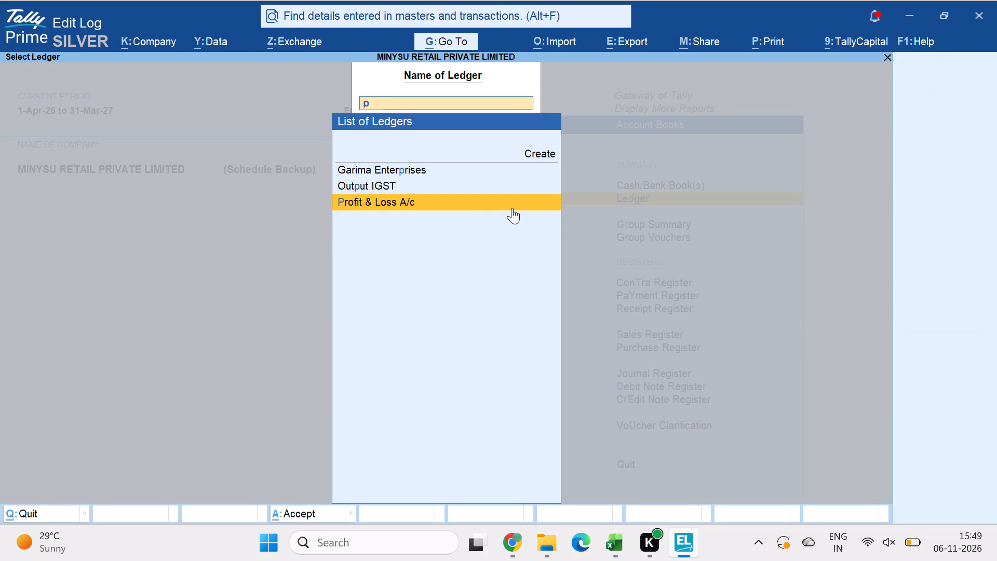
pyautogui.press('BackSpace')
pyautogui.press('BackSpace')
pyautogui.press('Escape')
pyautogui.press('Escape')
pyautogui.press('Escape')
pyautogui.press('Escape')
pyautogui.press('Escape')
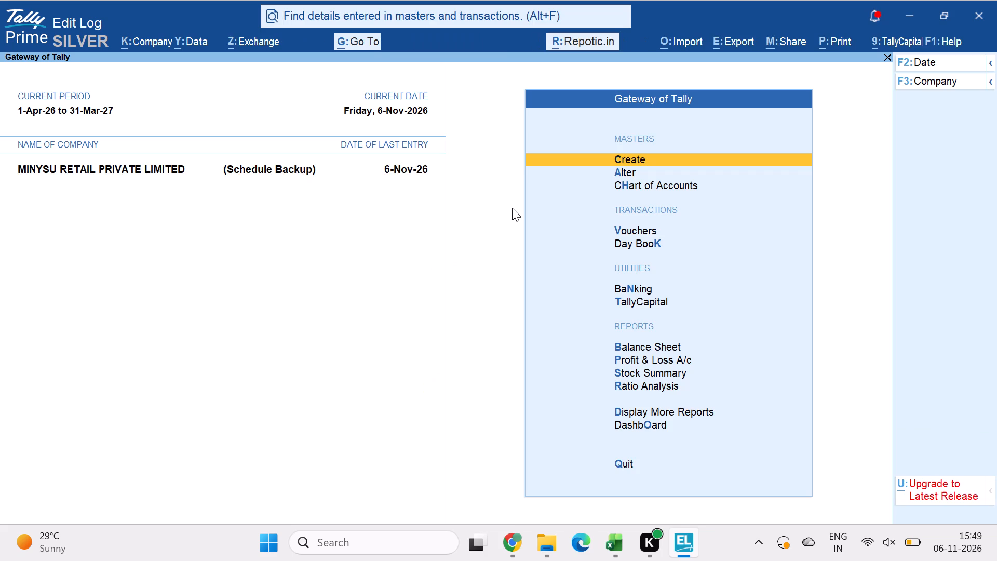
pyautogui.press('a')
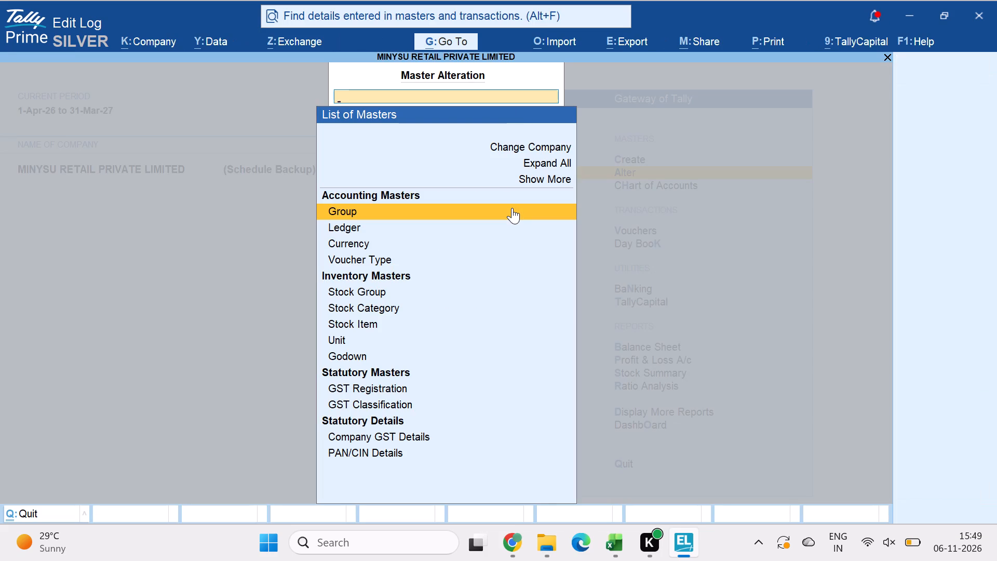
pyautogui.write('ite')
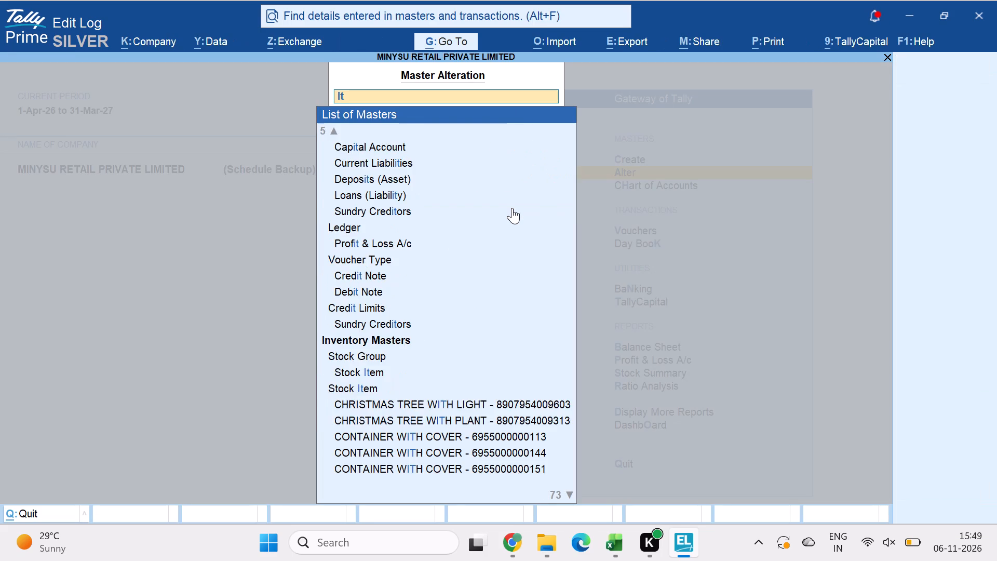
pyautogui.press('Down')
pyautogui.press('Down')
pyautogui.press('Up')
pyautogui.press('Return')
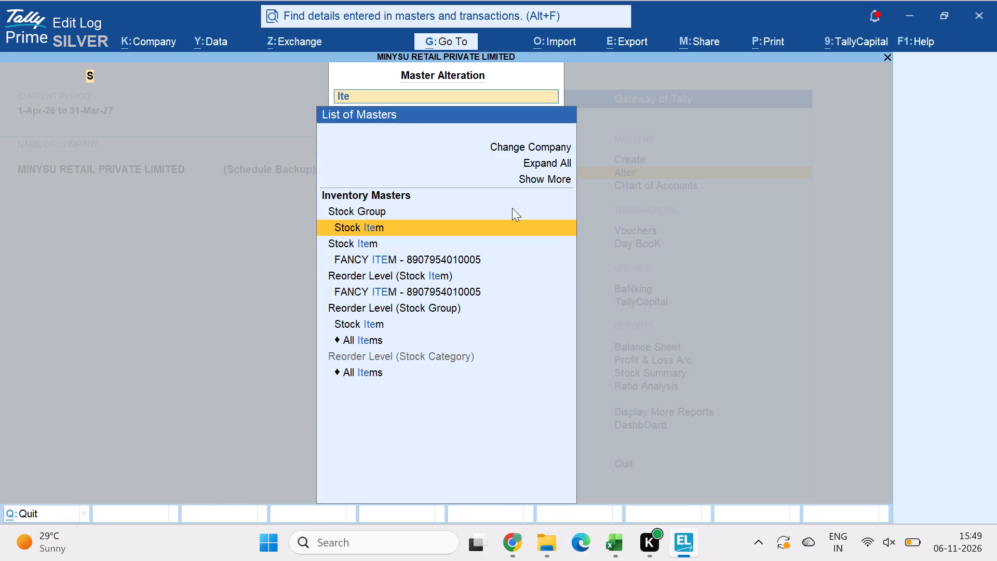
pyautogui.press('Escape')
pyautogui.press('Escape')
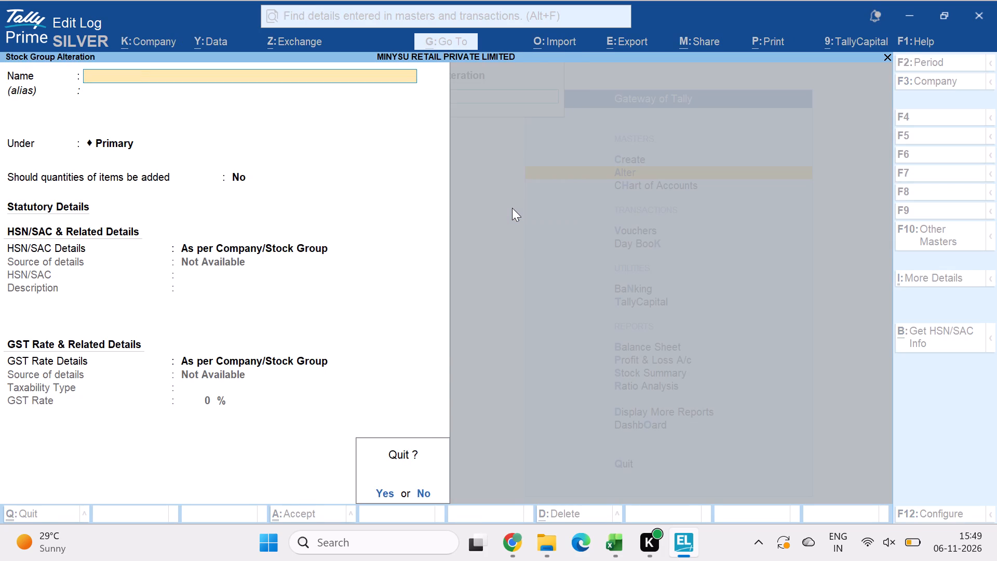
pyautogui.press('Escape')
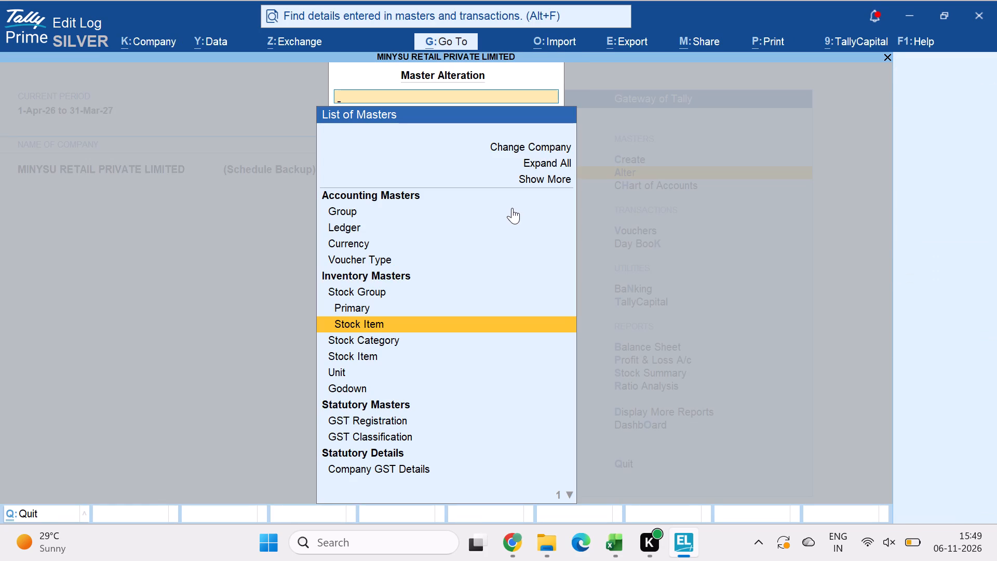
pyautogui.press('p')
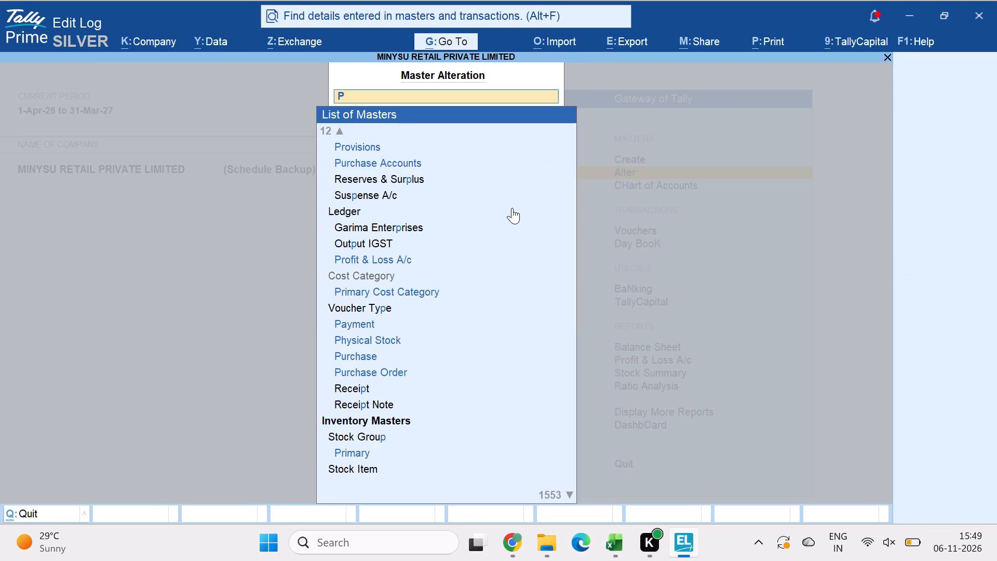
pyautogui.write('illo')
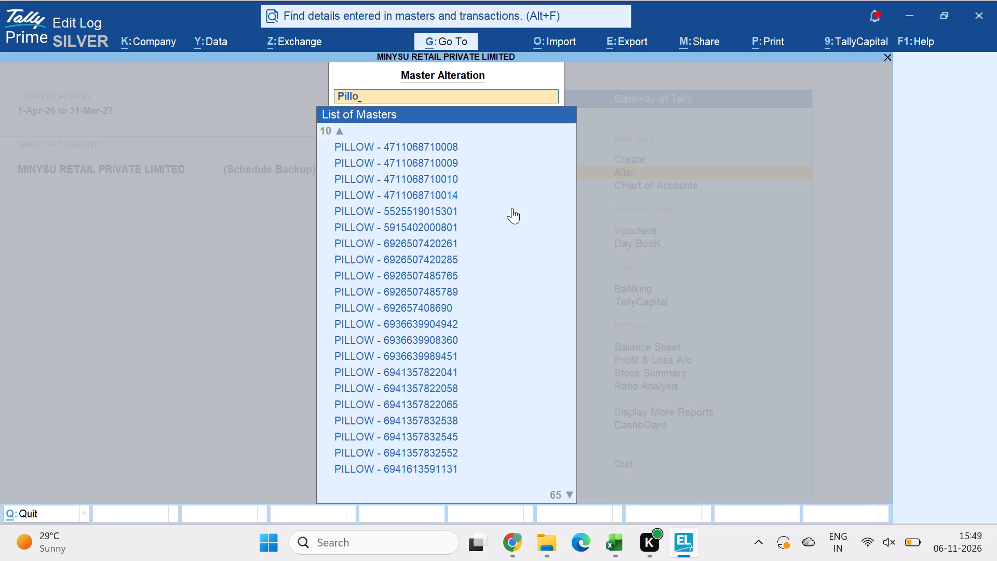
pyautogui.press('Down')
pyautogui.press('Return')
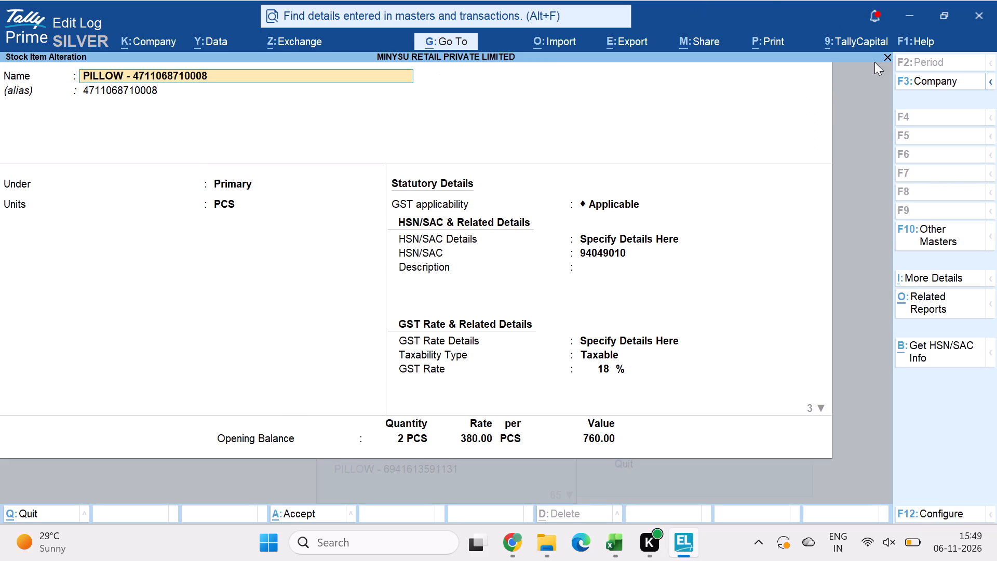
pyautogui.click(648, 237)
pyautogui.press('Return')
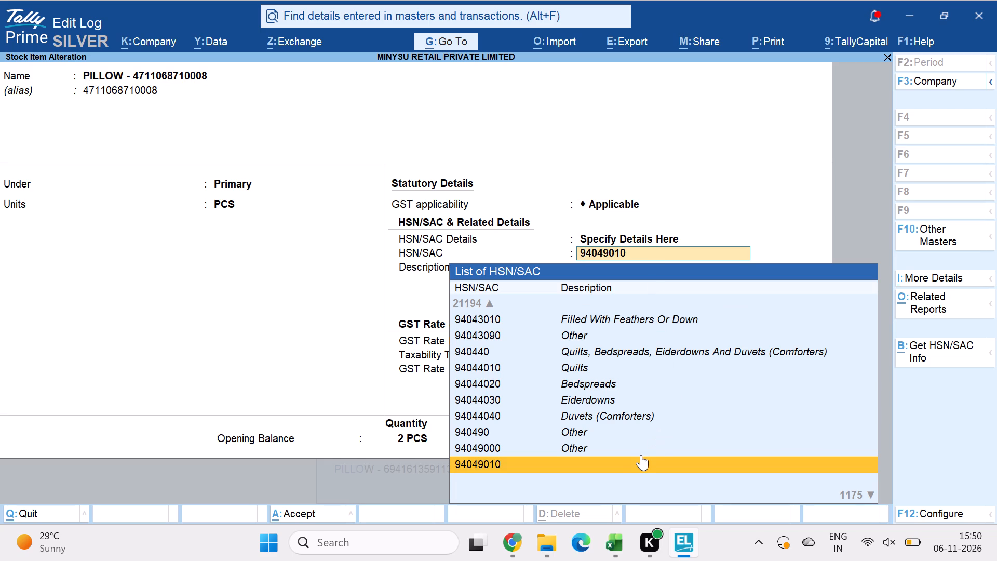
pyautogui.scroll(-4, 647, 424)
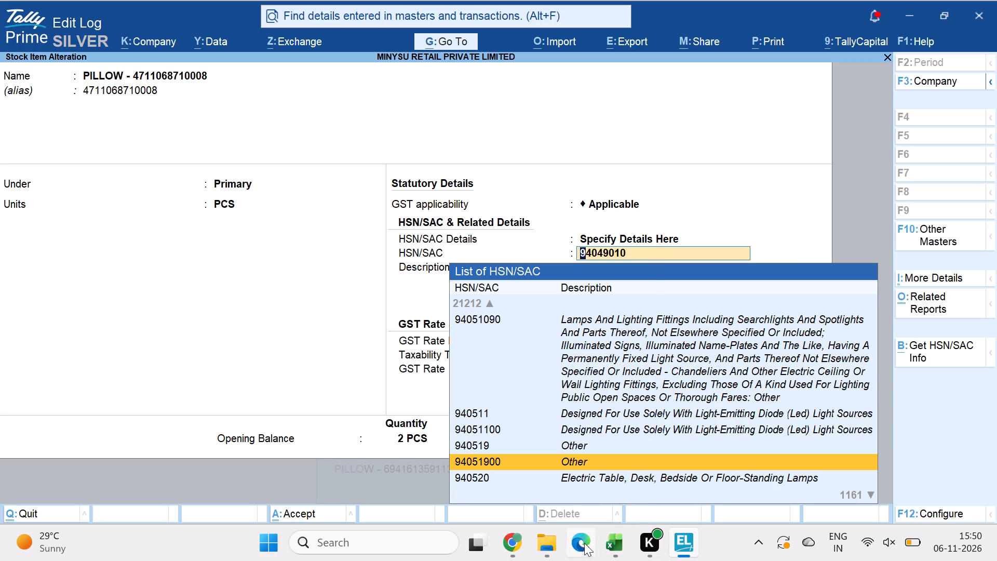
# Switch to the Google results in Chrome and change the search to "HSN code for pillow".
pyautogui.click(507, 546)
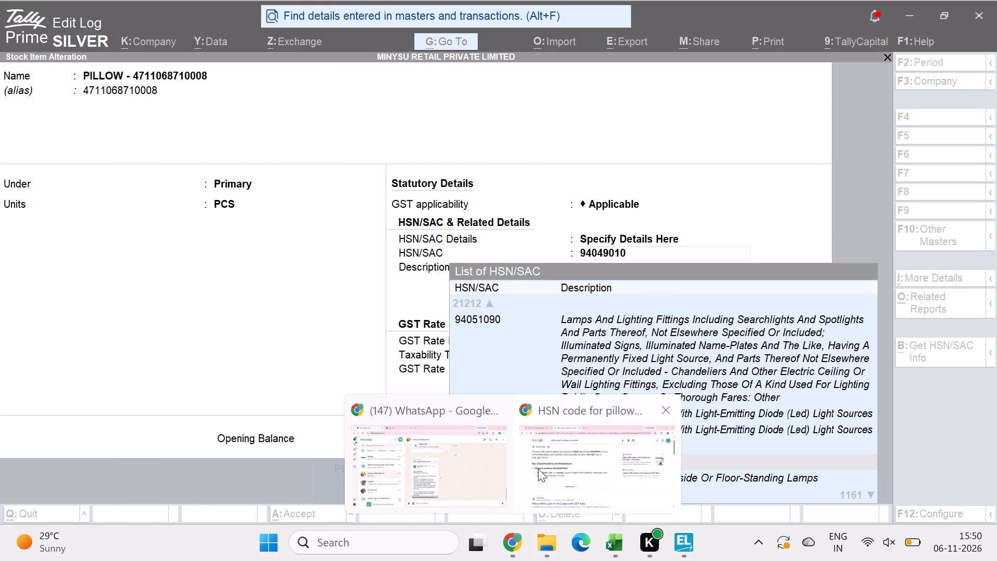
pyautogui.click(556, 446)
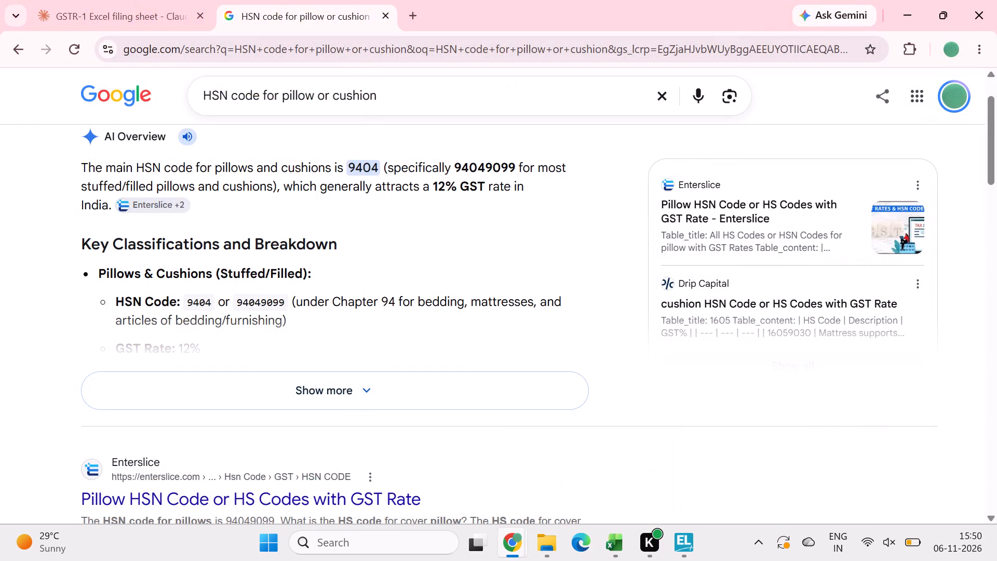
pyautogui.click(403, 98)
pyautogui.write('\\\\')
pyautogui.press('BackSpace')
pyautogui.press('BackSpace')
pyautogui.press('BackSpace')
pyautogui.press('BackSpace')
pyautogui.press('BackSpace')
pyautogui.press('BackSpace')
pyautogui.press('BackSpace')
pyautogui.press('BackSpace')
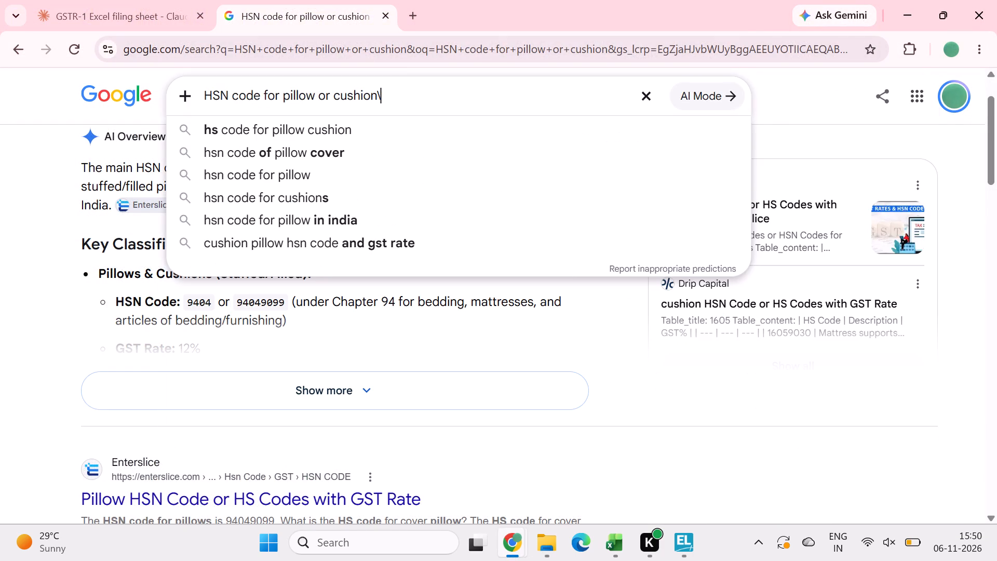
pyautogui.press('BackSpace')
pyautogui.press('BackSpace')
pyautogui.press('BackSpace')
pyautogui.press('BackSpace')
pyautogui.press('BackSpace')
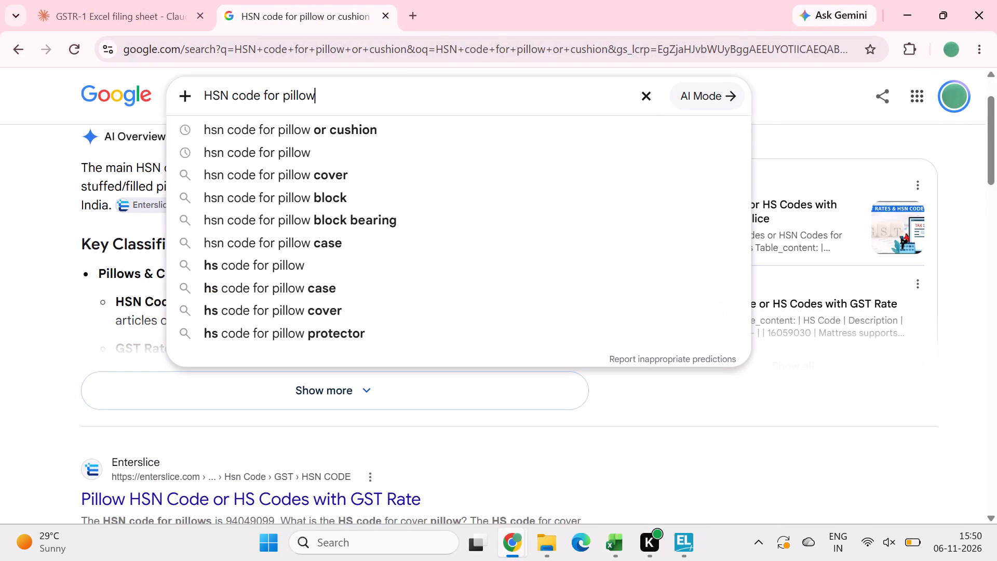
pyautogui.press('Return')
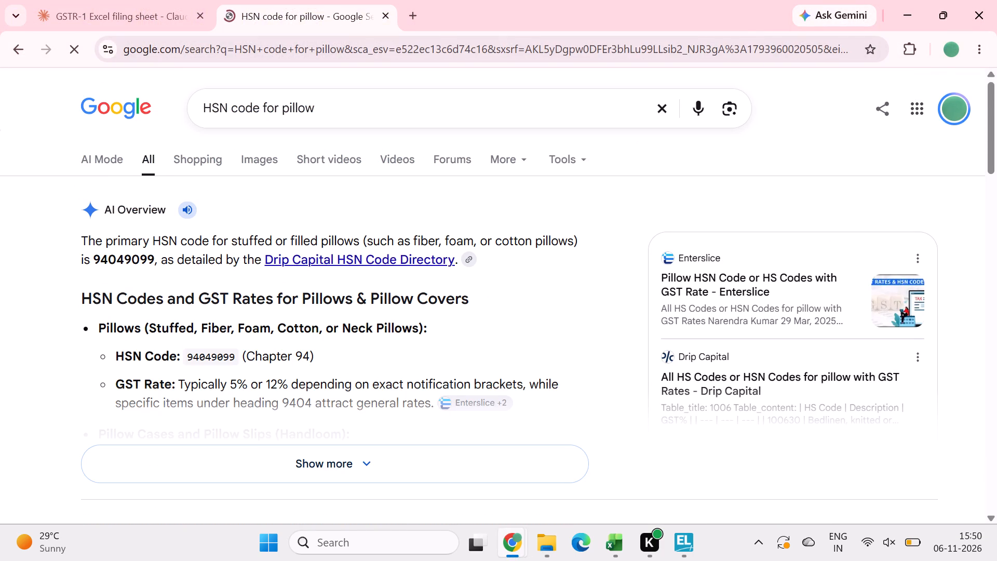
# Copy the HSN code 94049099 from the AI overview of the search results.
pyautogui.moveTo(97, 257); pyautogui.dragTo(122, 257)
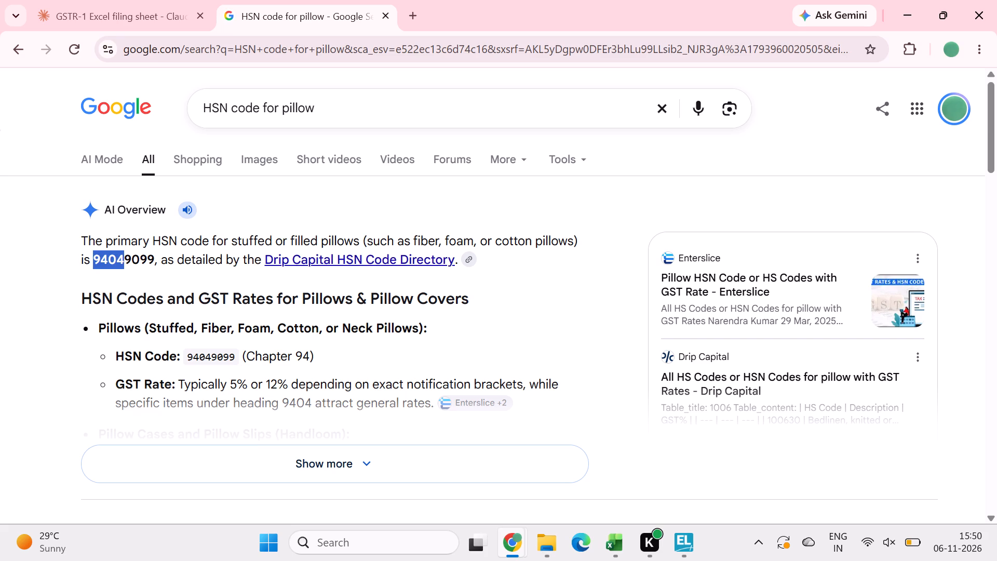
pyautogui.moveTo(122, 257); pyautogui.dragTo(155, 256)
pyautogui.hotkey('ctrl', 'c')
pyautogui.hotkey('alt', 'Tab')
pyautogui.press('Escape')
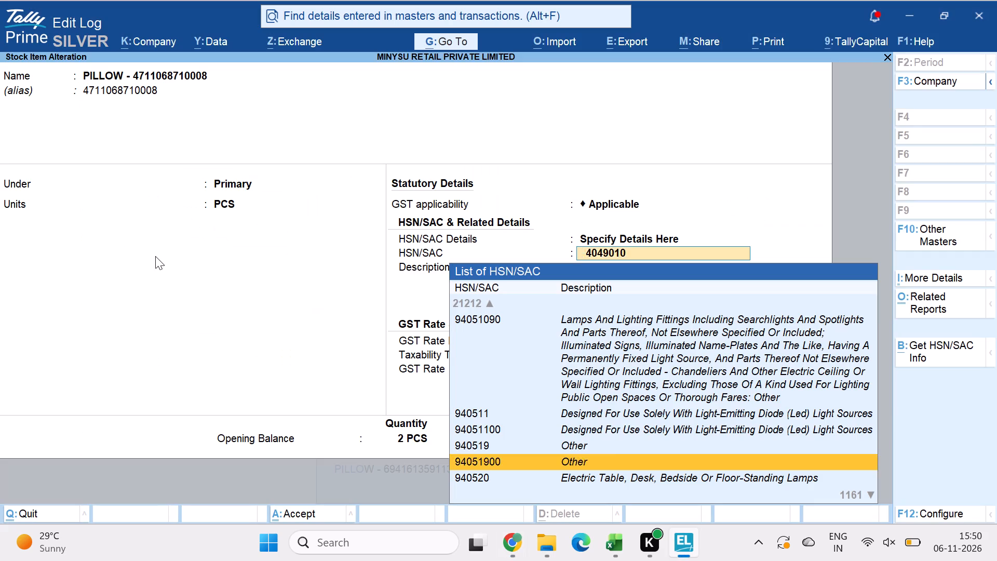
pyautogui.press('Escape')
pyautogui.press('Escape')
pyautogui.press('Escape')
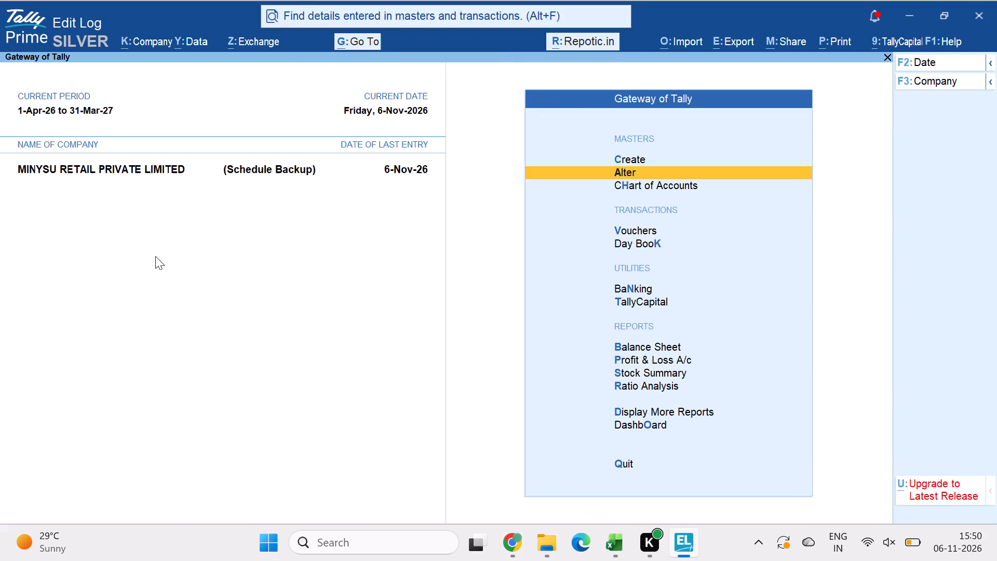
pyautogui.press('Escape')
pyautogui.press('Escape')
pyautogui.press('Escape')
pyautogui.press('Escape')
# Open the Garima Enterprises sales voucher FY26-27/06 from the November sales register.
pyautogui.write('das')
pyautogui.press('Return')
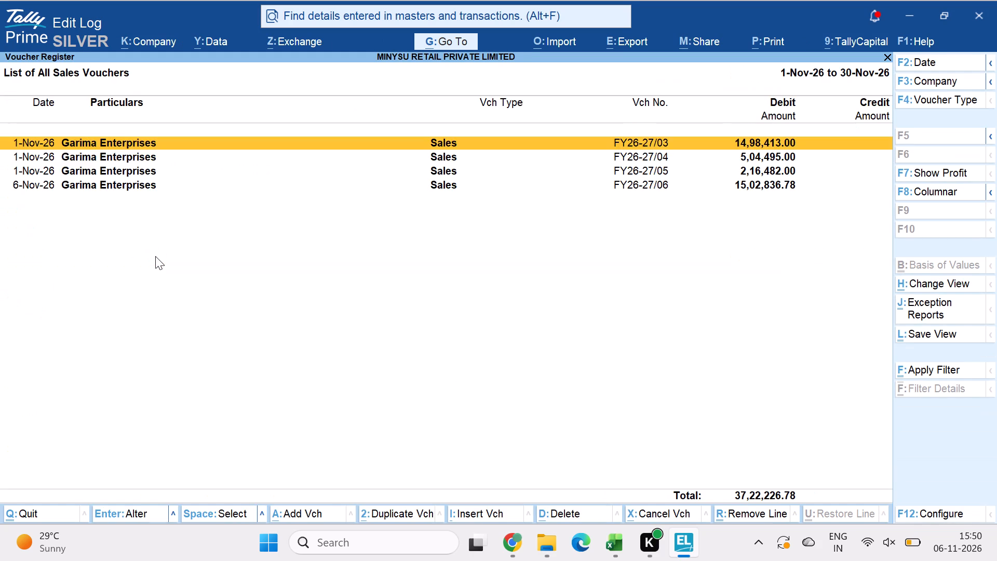
pyautogui.press('Down')
pyautogui.press('Down')
pyautogui.press('Down')
pyautogui.press('Return')
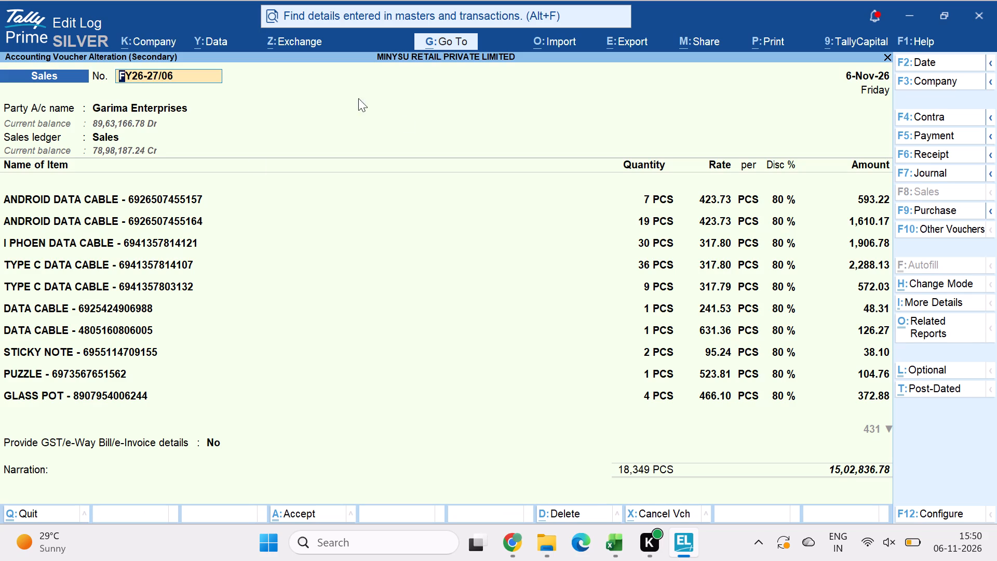
# Review the item lines of sales voucher FY26-27/06 in order, from the first data cable entry through the plates and bowls, looking for pillow items.
pyautogui.click(878, 199)
pyautogui.press('Down')
pyautogui.press('Down')
pyautogui.press('Down')
pyautogui.press('Down')
pyautogui.press('Down')
pyautogui.press('Down')
pyautogui.press('Down')
pyautogui.press('Down')
pyautogui.press('Down')
pyautogui.press('Down')
pyautogui.press('Down')
pyautogui.press('Down')
pyautogui.press('Down')
pyautogui.press('Down')
pyautogui.press('Down')
pyautogui.press('Down')
pyautogui.press('Down')
pyautogui.press('Down')
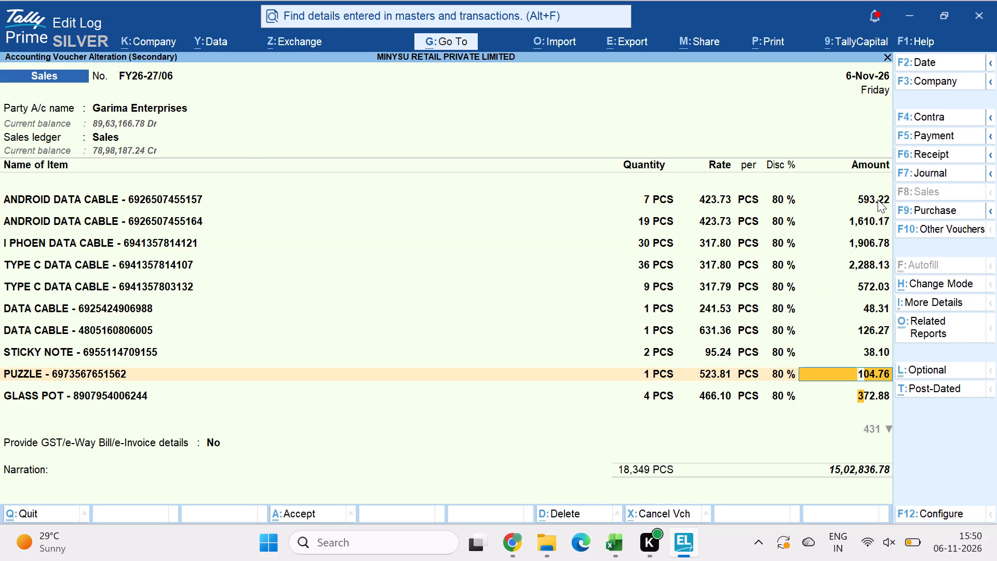
pyautogui.press('Down')
pyautogui.press('Down')
pyautogui.press('Down')
pyautogui.press('Down')
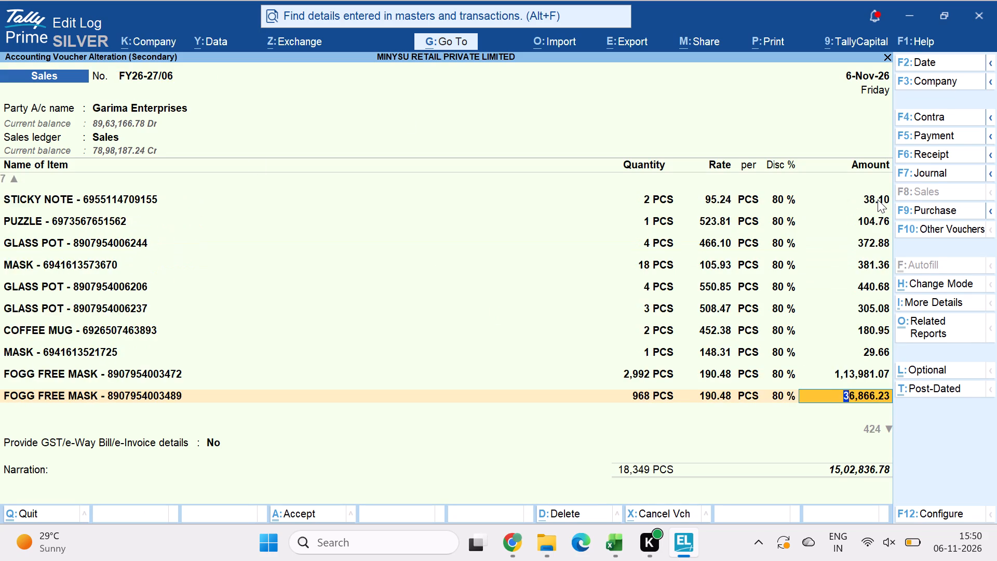
pyautogui.press('Down')
pyautogui.press('Down')
pyautogui.press('Down')
pyautogui.press('Down')
pyautogui.press('Down')
pyautogui.press('Down')
pyautogui.press('Down')
pyautogui.press('Down')
pyautogui.press('Down')
pyautogui.press('Down')
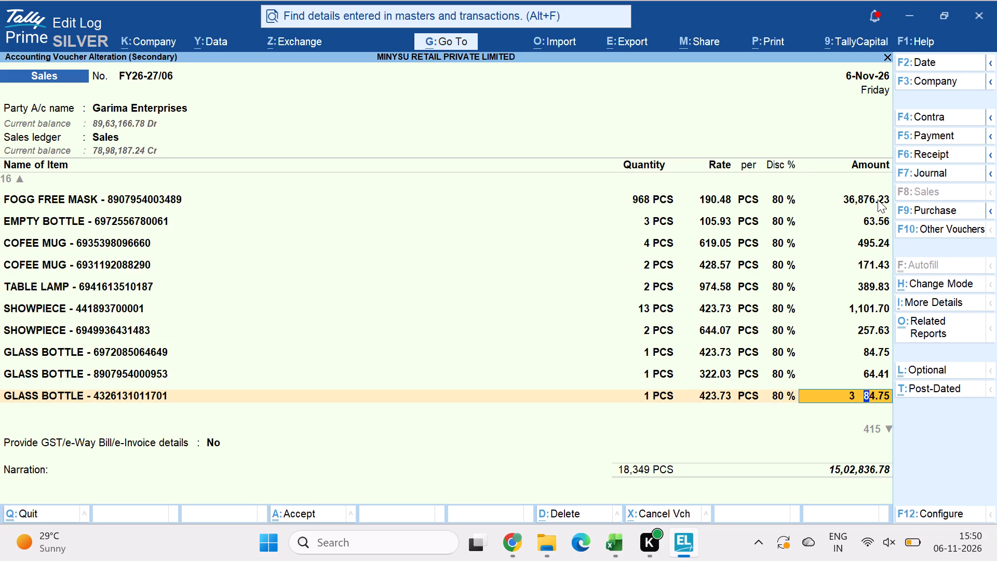
pyautogui.press('Down')
pyautogui.press('Down')
pyautogui.press('Down')
pyautogui.press('Down')
pyautogui.press('Down')
pyautogui.press('Down')
pyautogui.press('Down')
pyautogui.press('Down')
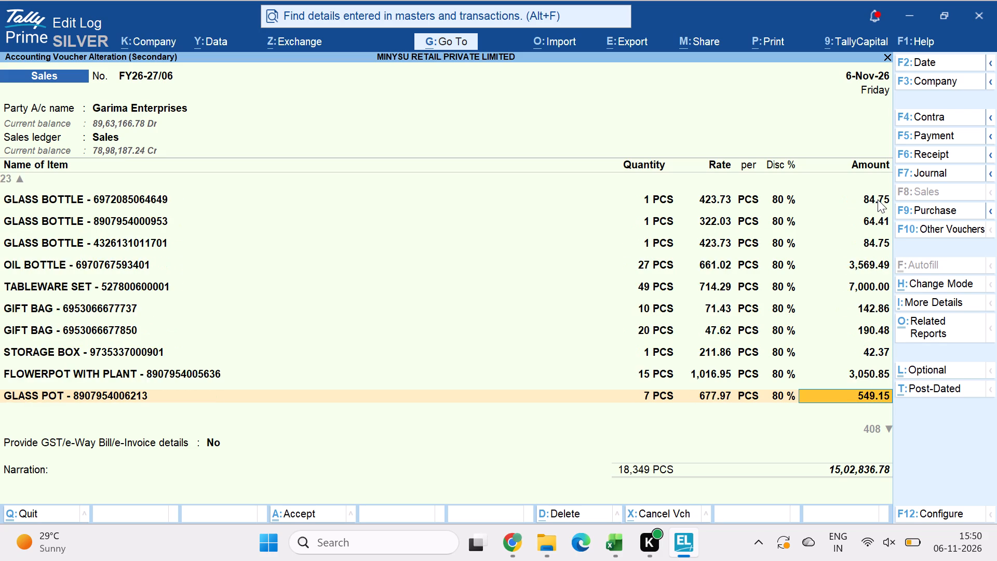
pyautogui.press('Down')
pyautogui.press('Down')
pyautogui.press('Down')
pyautogui.press('Down')
pyautogui.press('Down')
pyautogui.press('Down')
pyautogui.press('Down')
pyautogui.press('Down')
pyautogui.press('Down')
pyautogui.press('Down')
pyautogui.press('Down')
pyautogui.press('Down')
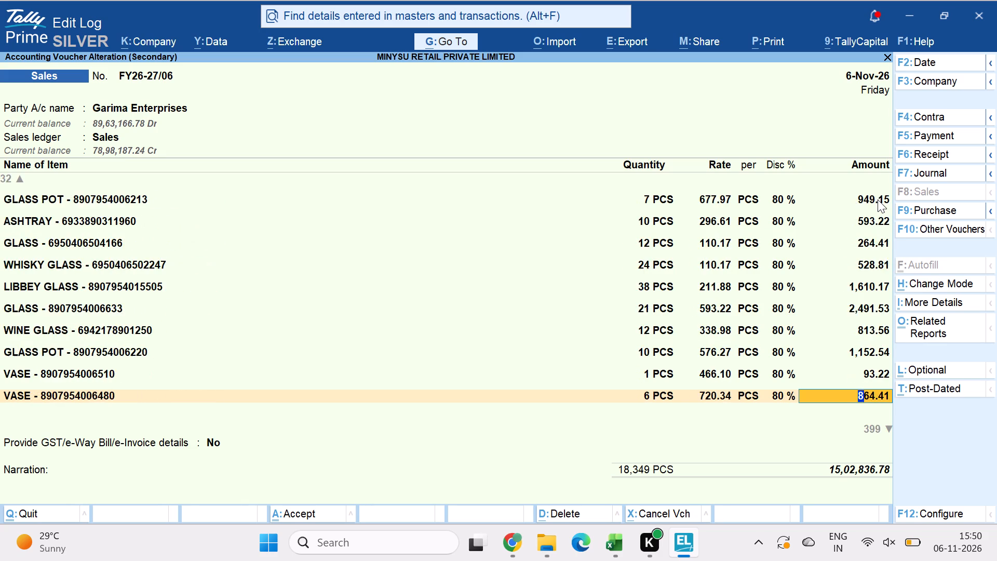
pyautogui.press('Down')
pyautogui.press('Down')
pyautogui.press('Down')
pyautogui.press('Down')
pyautogui.press('Down')
pyautogui.press('Down')
pyautogui.press('Down')
pyautogui.press('Down')
pyautogui.press('Down')
pyautogui.press('Down')
pyautogui.press('Down')
pyautogui.press('Down')
pyautogui.press('Down')
pyautogui.press('Down')
pyautogui.press('Down')
pyautogui.press('Down')
pyautogui.press('Down')
pyautogui.press('Down')
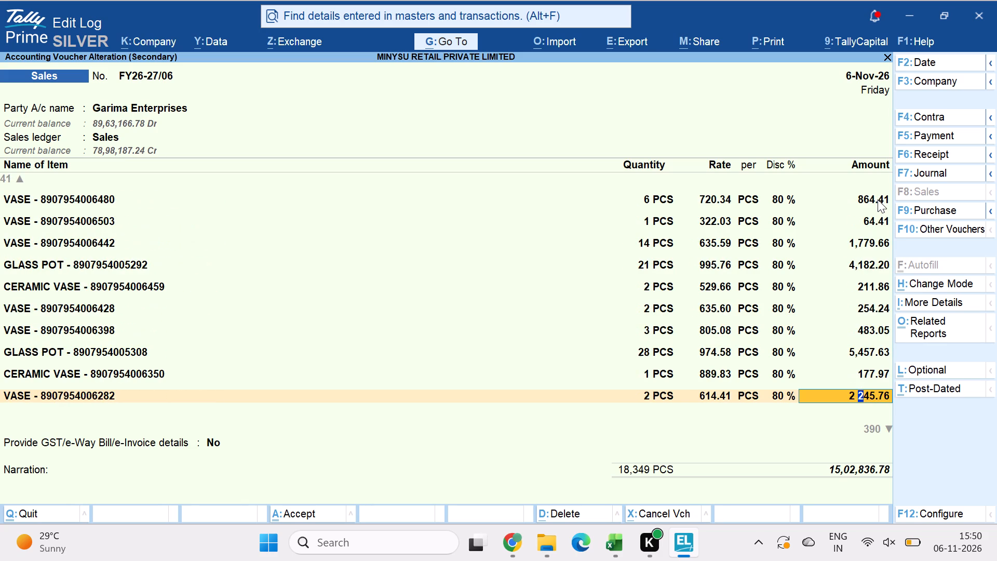
pyautogui.press('Down')
pyautogui.press('Down')
pyautogui.press('Down')
pyautogui.press('Down')
pyautogui.press('Down')
pyautogui.press('Down')
pyautogui.press('Down')
pyautogui.press('Down')
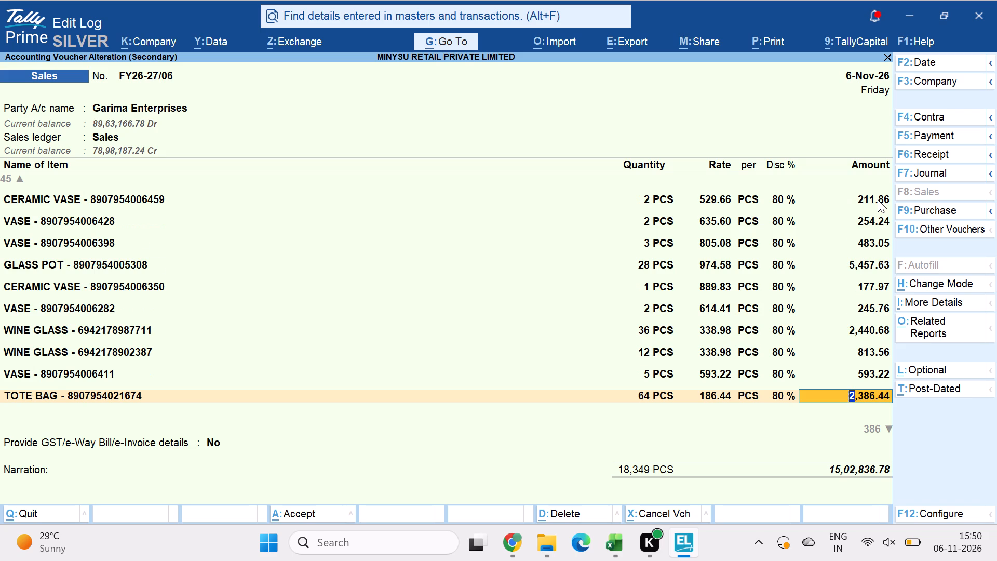
pyautogui.press('Down')
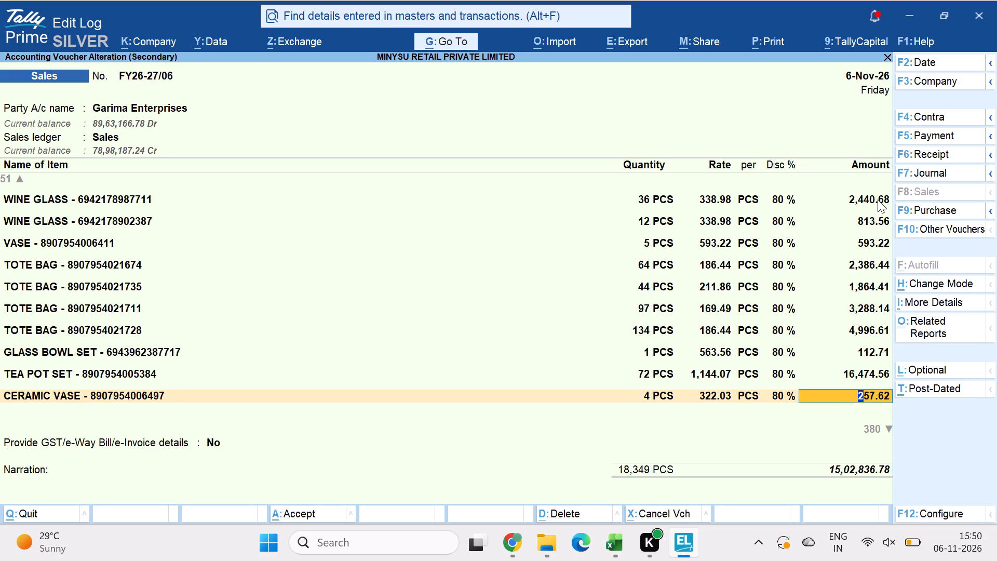
pyautogui.press('Down')
pyautogui.press('Down')
pyautogui.press('Down')
pyautogui.press('Down')
pyautogui.press('Down')
pyautogui.press('Down')
pyautogui.press('Down')
pyautogui.press('Down')
pyautogui.press('Down')
pyautogui.press('Down')
pyautogui.press('Down')
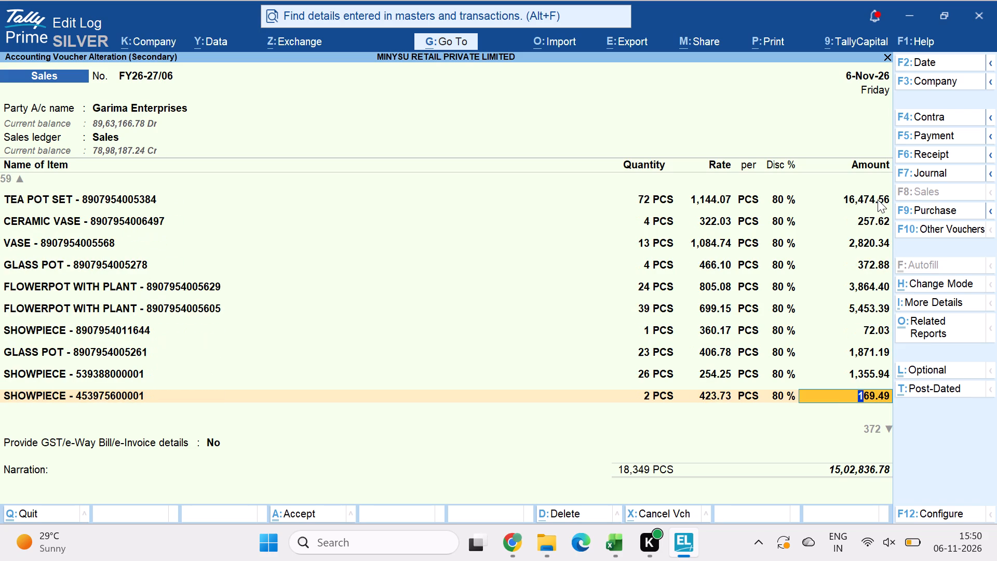
pyautogui.press('Down')
pyautogui.press('Down')
pyautogui.press('Down')
pyautogui.press('Down')
pyautogui.press('Down')
pyautogui.press('Down')
pyautogui.press('Down')
pyautogui.press('Down')
pyautogui.press('Down')
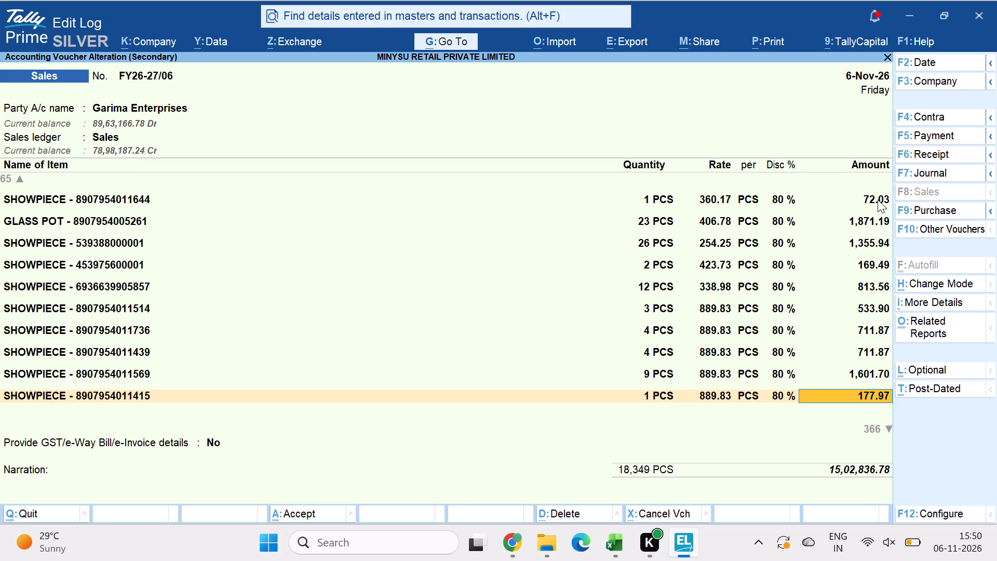
pyautogui.press('Down')
pyautogui.press('Down')
pyautogui.press('Down')
pyautogui.press('Down')
pyautogui.press('Down')
pyautogui.press('Down')
pyautogui.press('Down')
pyautogui.press('Down')
pyautogui.press('Down')
pyautogui.press('Down')
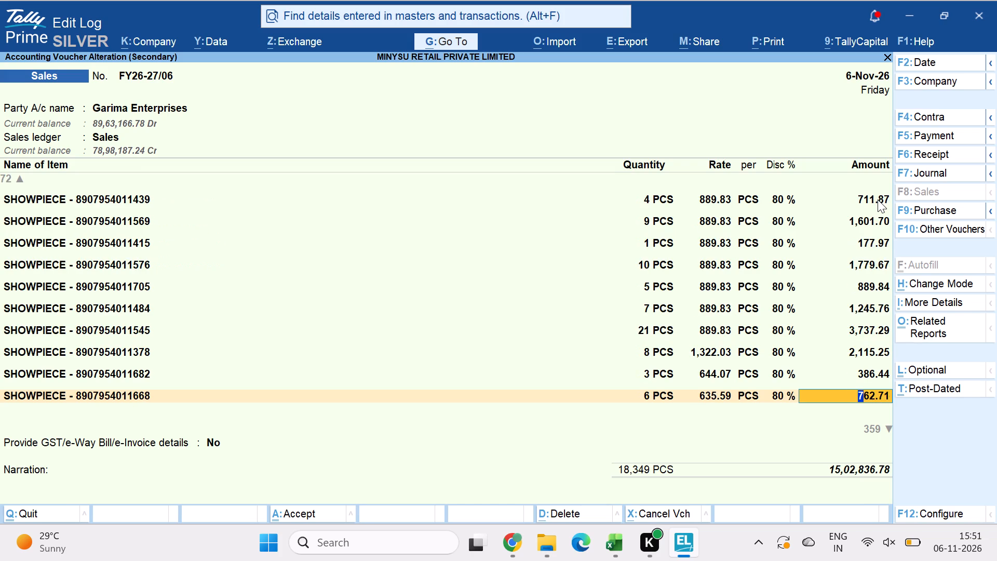
pyautogui.press('Down')
pyautogui.press('Down')
pyautogui.press('Down')
pyautogui.press('Down')
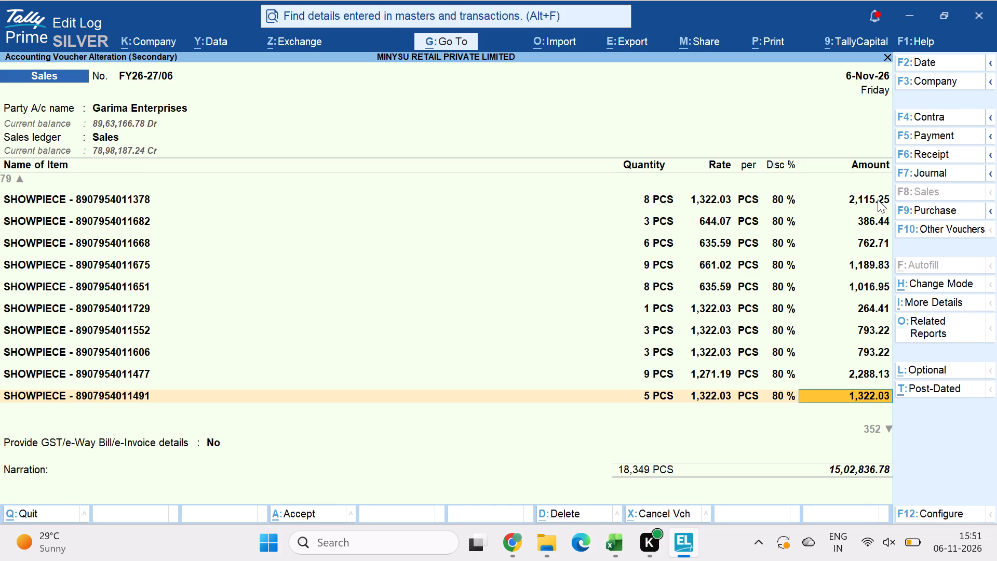
pyautogui.press('Down')
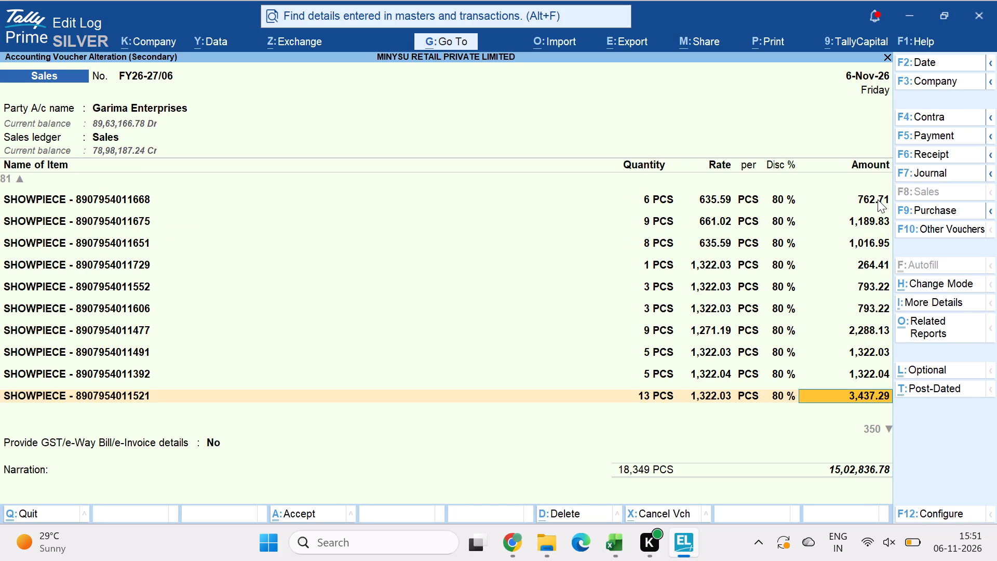
pyautogui.press('Down')
pyautogui.press('Down')
pyautogui.press('Down')
pyautogui.press('Down')
pyautogui.press('Down')
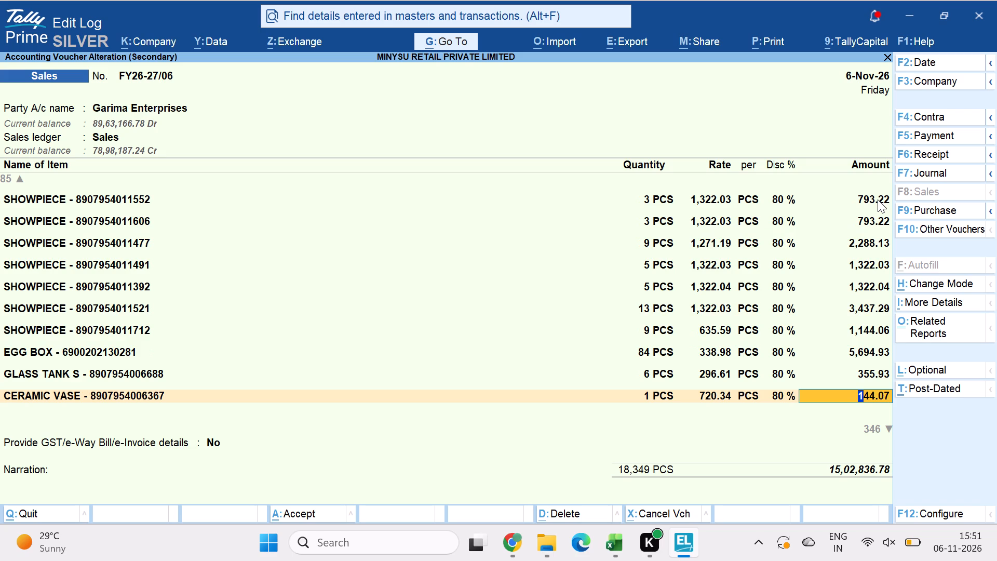
pyautogui.press('Up')
pyautogui.press('Up')
pyautogui.press('Down')
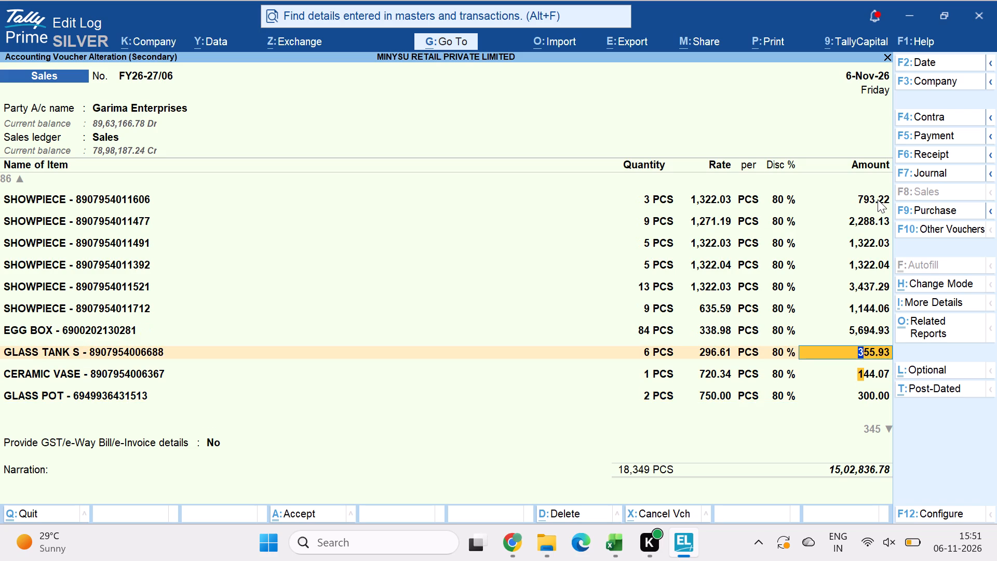
pyautogui.press('Down')
pyautogui.press('Down')
pyautogui.press('Down')
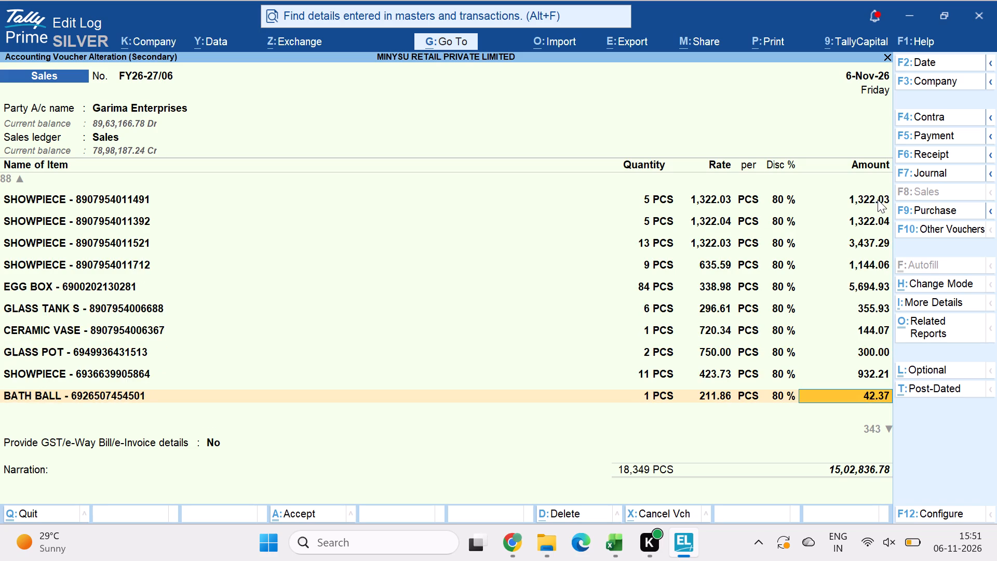
pyautogui.press('Down')
pyautogui.press('Down')
pyautogui.press('Down')
pyautogui.press('Down')
pyautogui.press('Down')
pyautogui.press('Down')
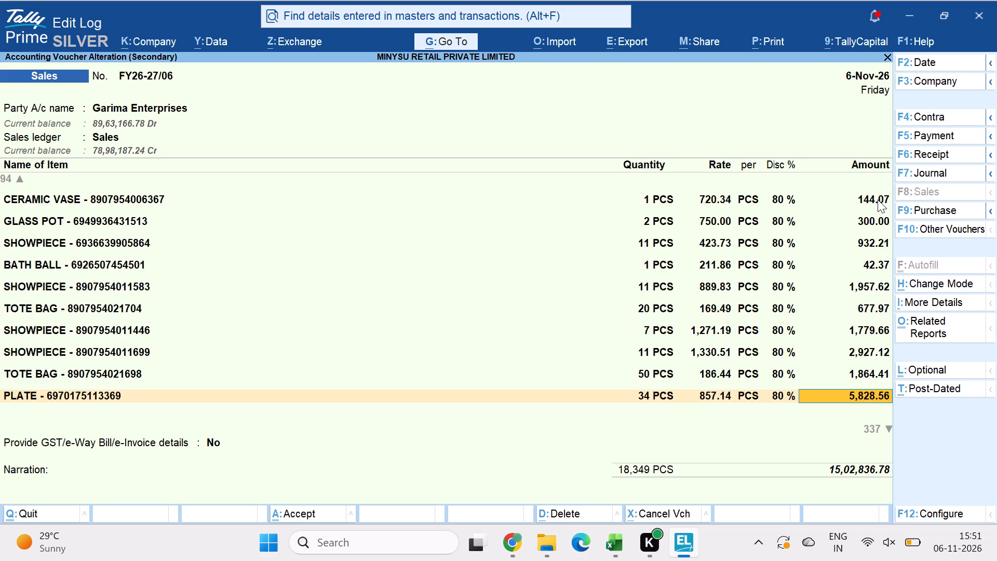
pyautogui.press('Down')
pyautogui.press('Down')
pyautogui.press('Down')
pyautogui.press('Down')
pyautogui.press('Down')
pyautogui.press('Down')
pyautogui.press('Down')
pyautogui.press('Down')
pyautogui.press('Down')
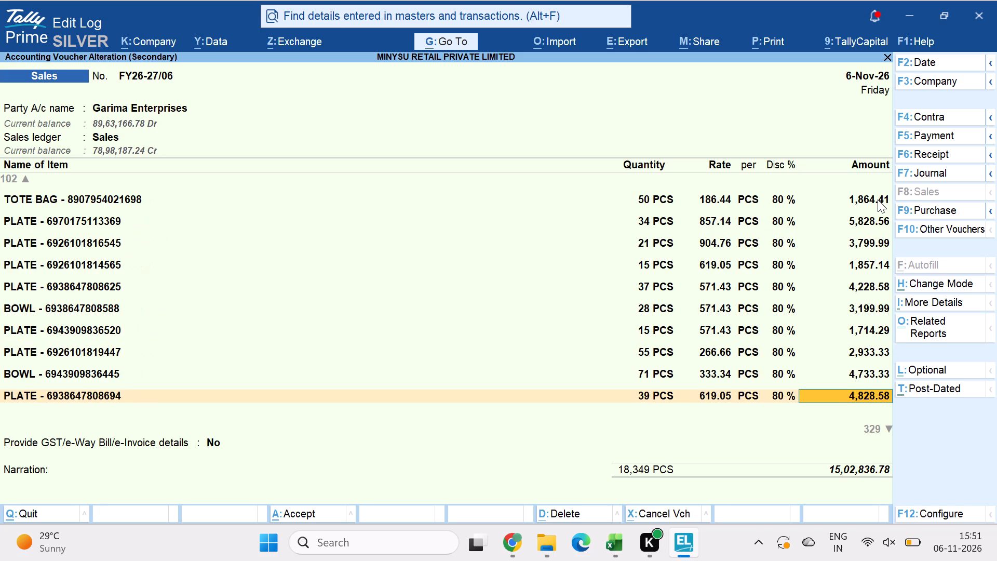
pyautogui.press('Down')
pyautogui.press('Down')
pyautogui.press('Down')
pyautogui.press('Down')
pyautogui.press('Down')
pyautogui.press('Down')
pyautogui.press('Down')
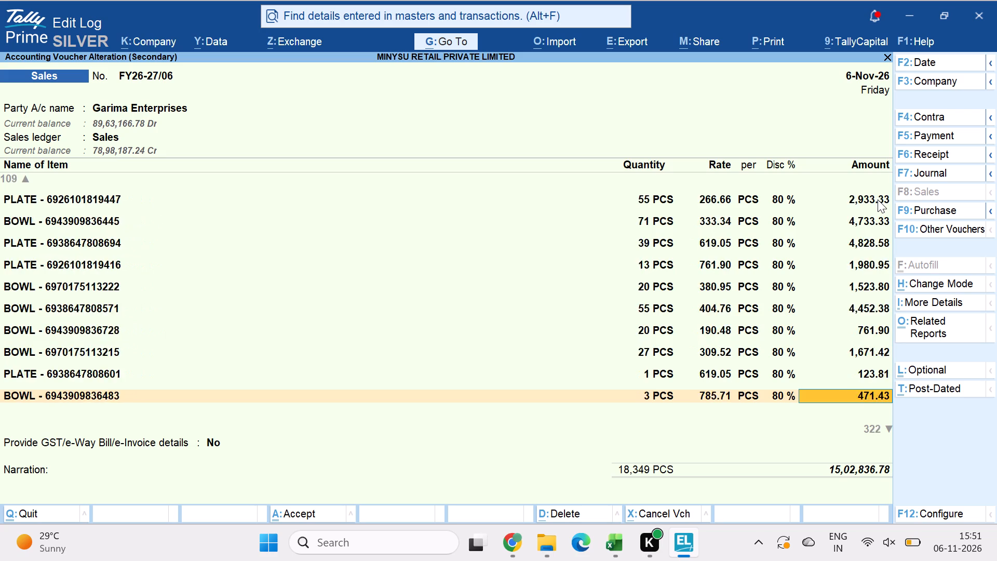
pyautogui.press('Down')
pyautogui.press('Down')
pyautogui.press('Down')
pyautogui.press('Down')
pyautogui.press('Down')
pyautogui.press('Down')
pyautogui.press('Down')
pyautogui.press('Down')
pyautogui.press('Down')
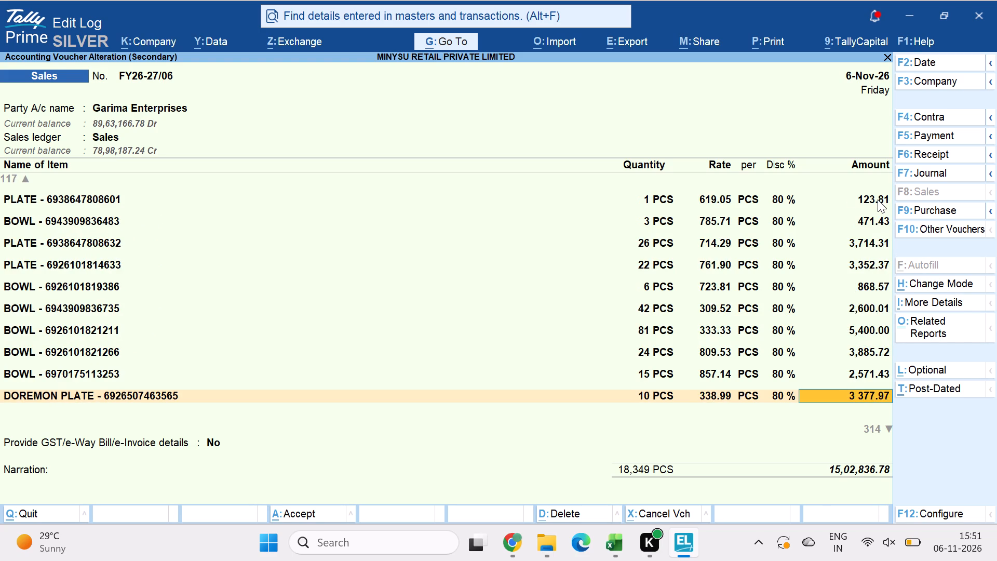
# Review the remaining plate, bowl, spoon, basket and soft toy lines of the voucher in order, looking for pillow items.
pyautogui.press('Down')
pyautogui.press('Down')
pyautogui.press('Down')
pyautogui.press('Down')
pyautogui.press('Down')
pyautogui.press('Down')
pyautogui.press('Down')
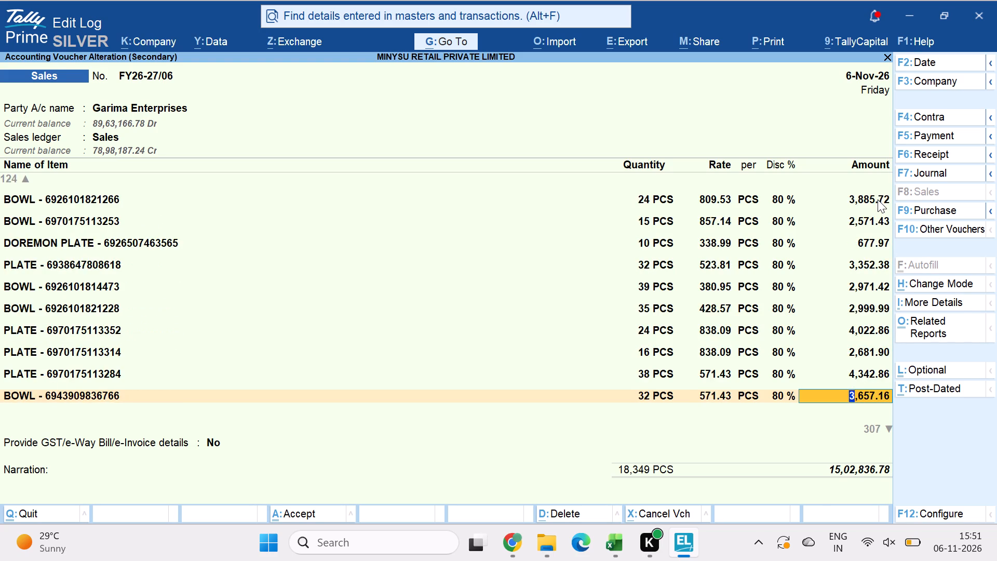
pyautogui.press('Down')
pyautogui.press('Down')
pyautogui.press('Down')
pyautogui.press('Down')
pyautogui.press('Down')
pyautogui.press('Down')
pyautogui.press('Down')
pyautogui.press('Down')
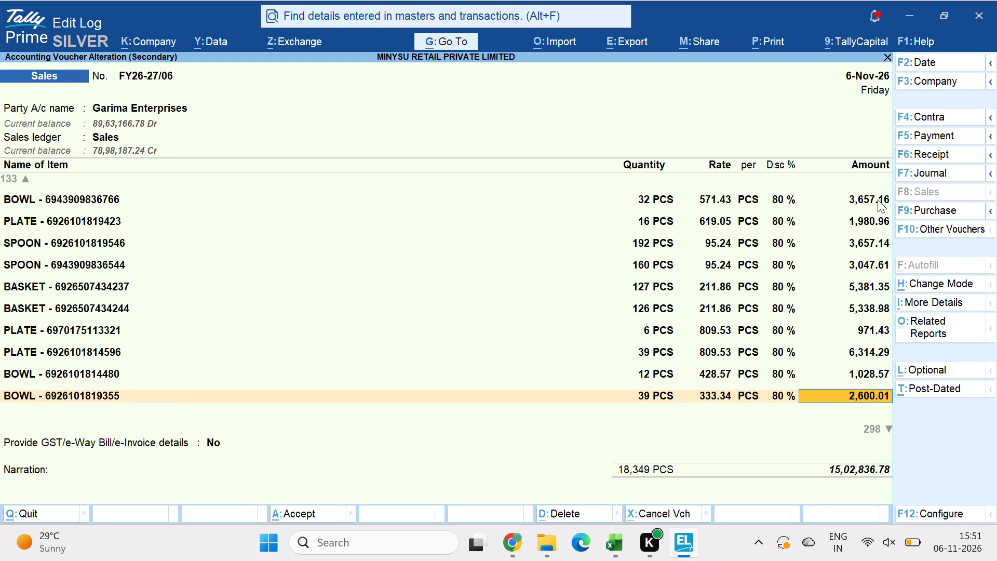
pyautogui.press('Down')
pyautogui.press('Down')
pyautogui.press('Down')
pyautogui.press('Down')
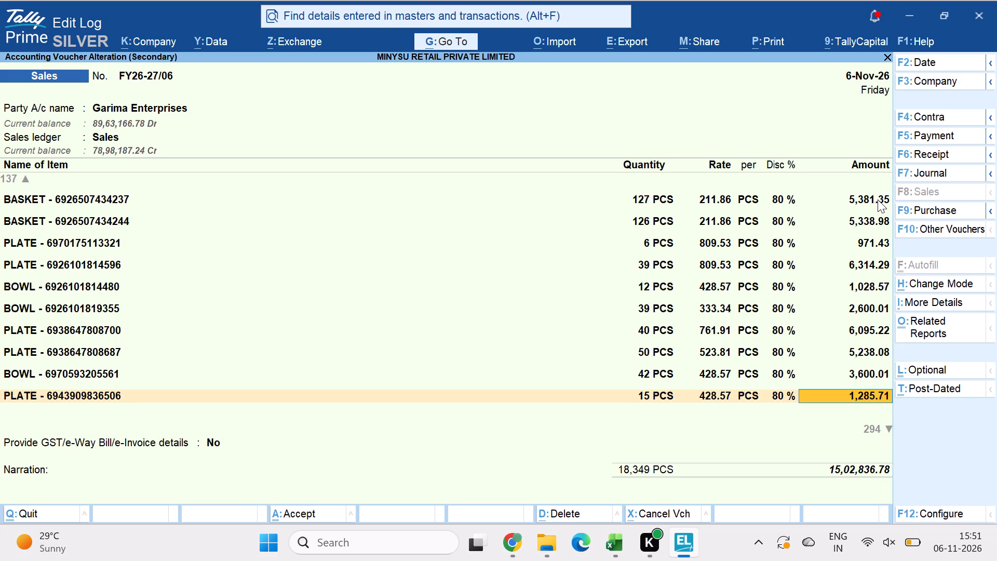
pyautogui.press('Down')
pyautogui.press('Down')
pyautogui.press('Down')
pyautogui.press('Down')
pyautogui.press('Down')
pyautogui.press('Down')
pyautogui.press('Down')
pyautogui.press('Down')
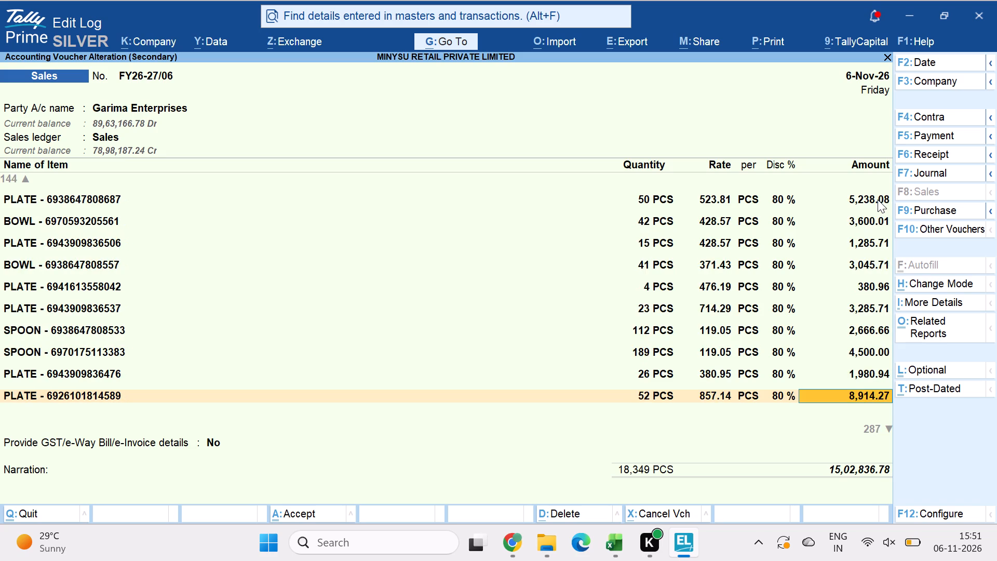
pyautogui.press('Down')
pyautogui.press('Down')
pyautogui.press('Down')
pyautogui.press('Down')
pyautogui.press('Down')
pyautogui.press('Down')
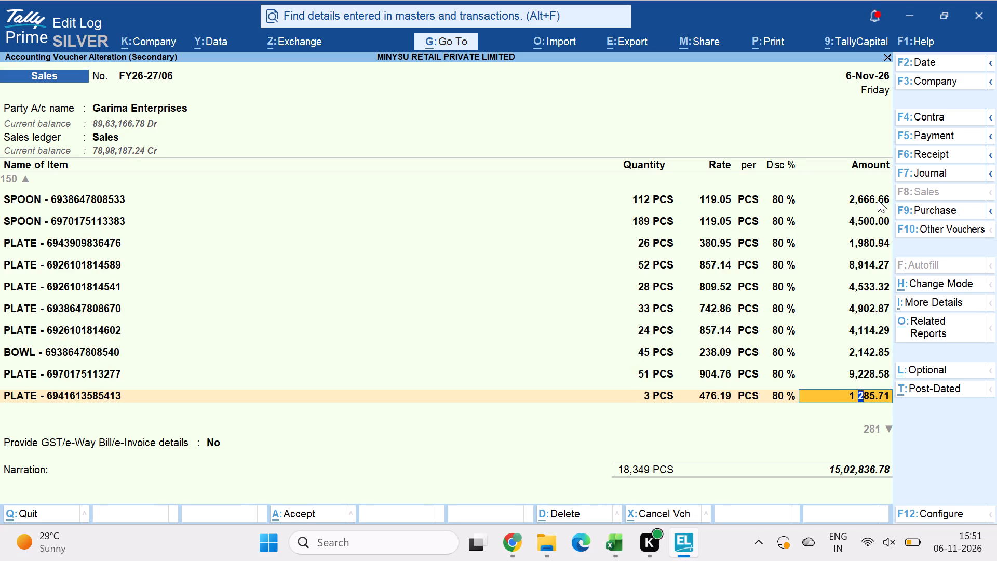
pyautogui.press('Down')
pyautogui.press('Down')
pyautogui.press('Down')
pyautogui.press('Down')
pyautogui.press('Down')
pyautogui.press('Down')
pyautogui.press('Down')
pyautogui.press('Down')
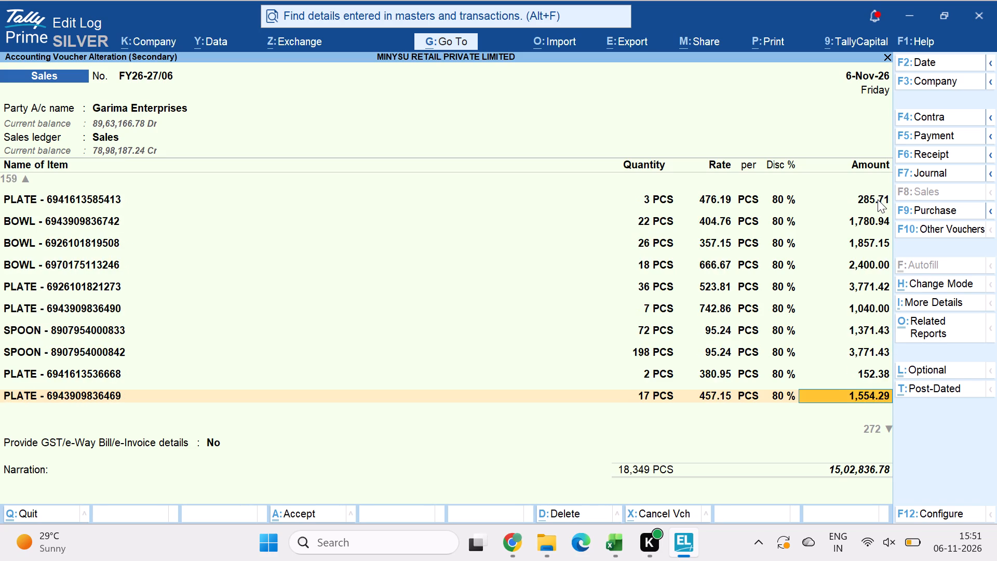
pyautogui.press('Down')
pyautogui.press('Down')
pyautogui.press('Down')
pyautogui.press('Down')
pyautogui.press('Down')
pyautogui.press('Down')
pyautogui.press('Down')
pyautogui.press('Down')
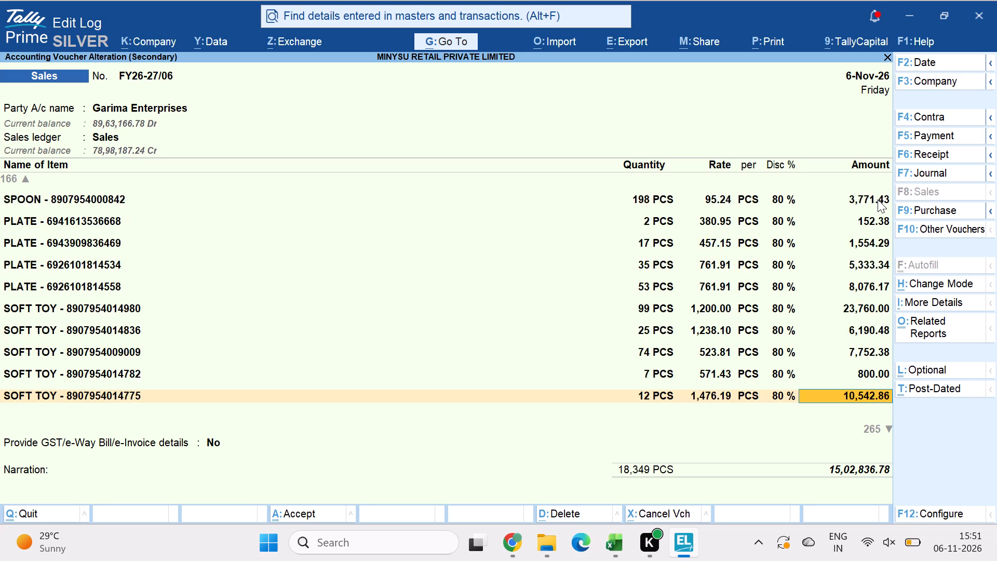
pyautogui.press('Down')
pyautogui.press('Down')
pyautogui.press('Down')
pyautogui.press('Down')
pyautogui.press('Down')
pyautogui.press('Down')
pyautogui.press('Down')
pyautogui.press('Down')
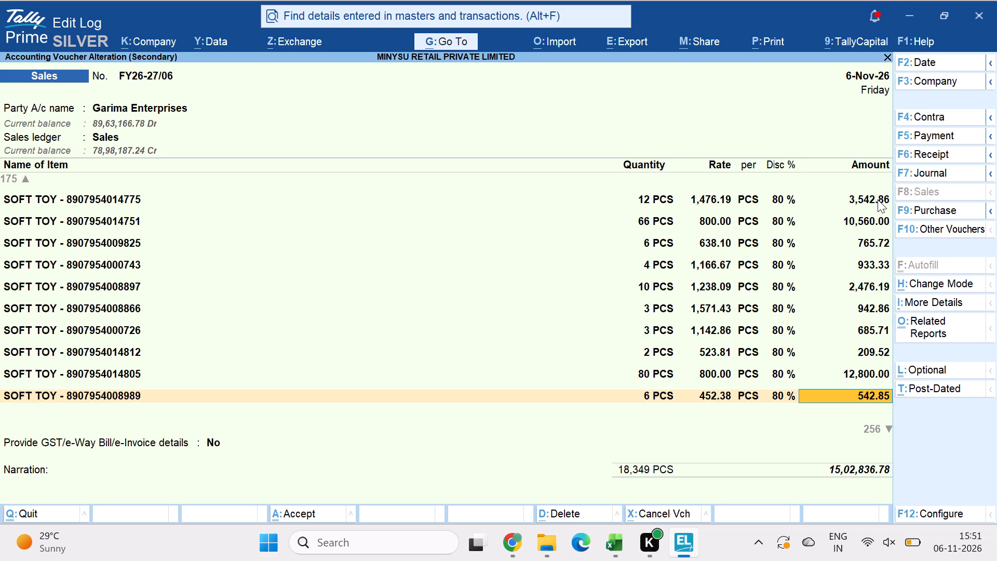
pyautogui.press('Down')
pyautogui.press('Down')
pyautogui.press('Down')
pyautogui.press('Down')
pyautogui.press('Up')
pyautogui.press('Up')
pyautogui.press('Up')
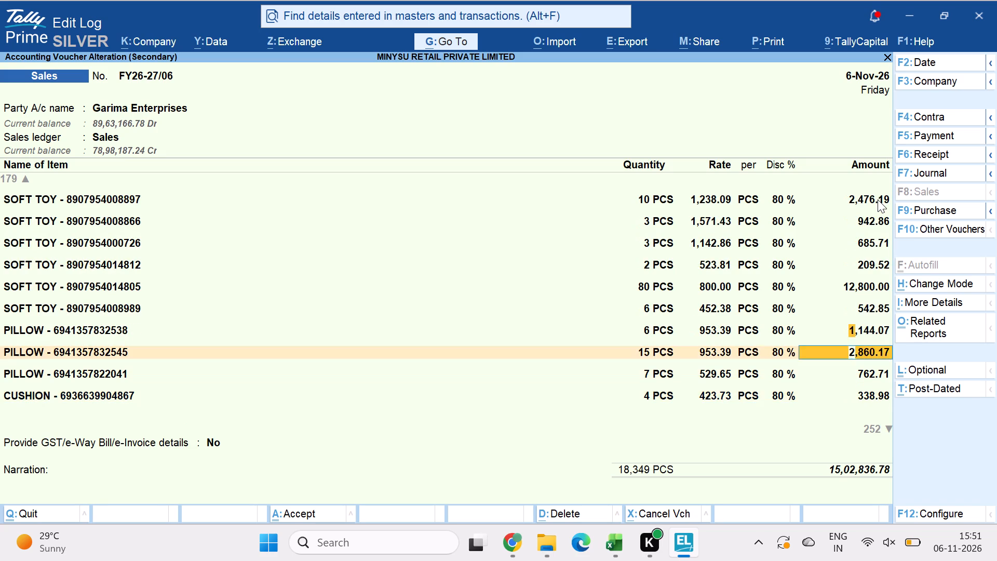
pyautogui.press('Up')
pyautogui.press('Down')
pyautogui.press('Return')
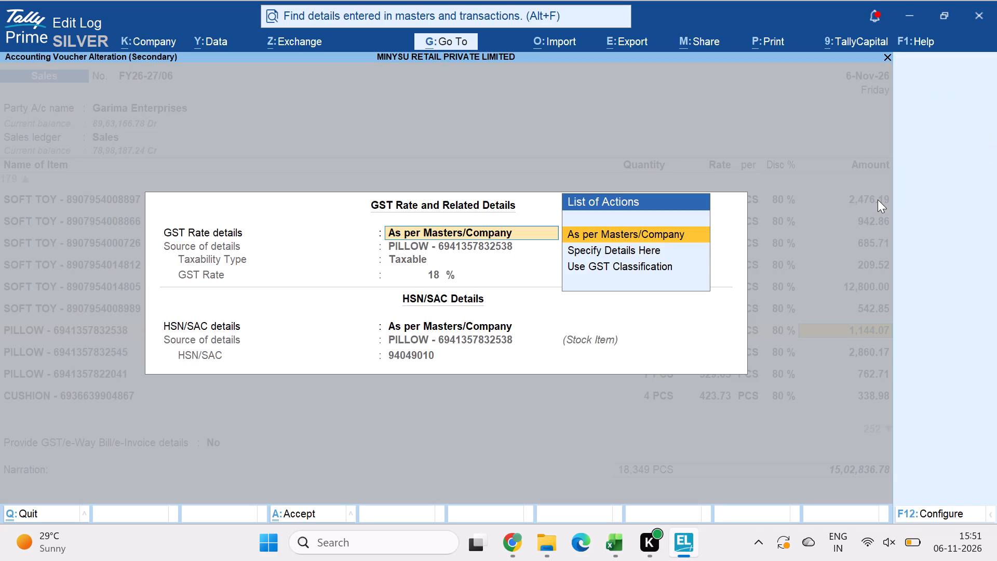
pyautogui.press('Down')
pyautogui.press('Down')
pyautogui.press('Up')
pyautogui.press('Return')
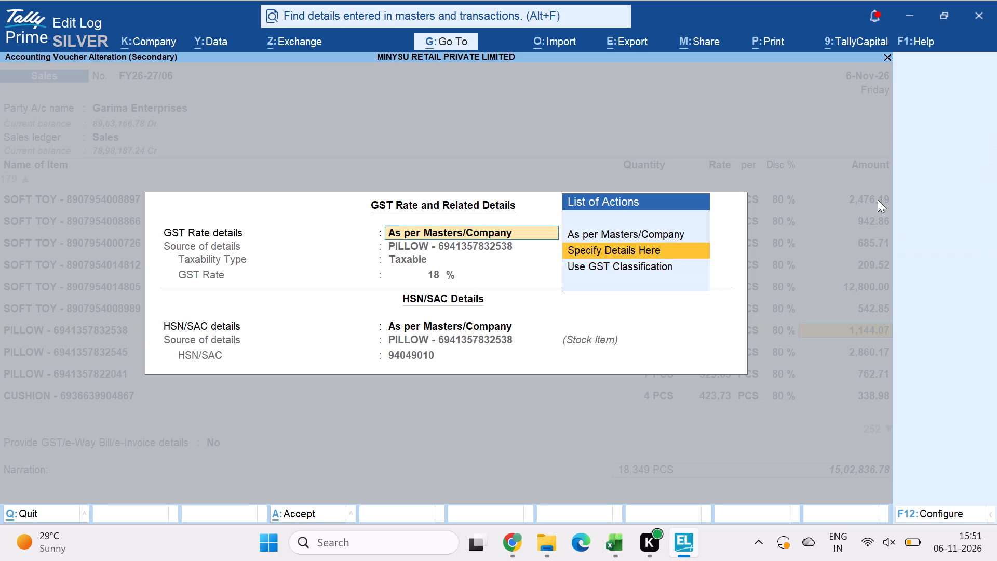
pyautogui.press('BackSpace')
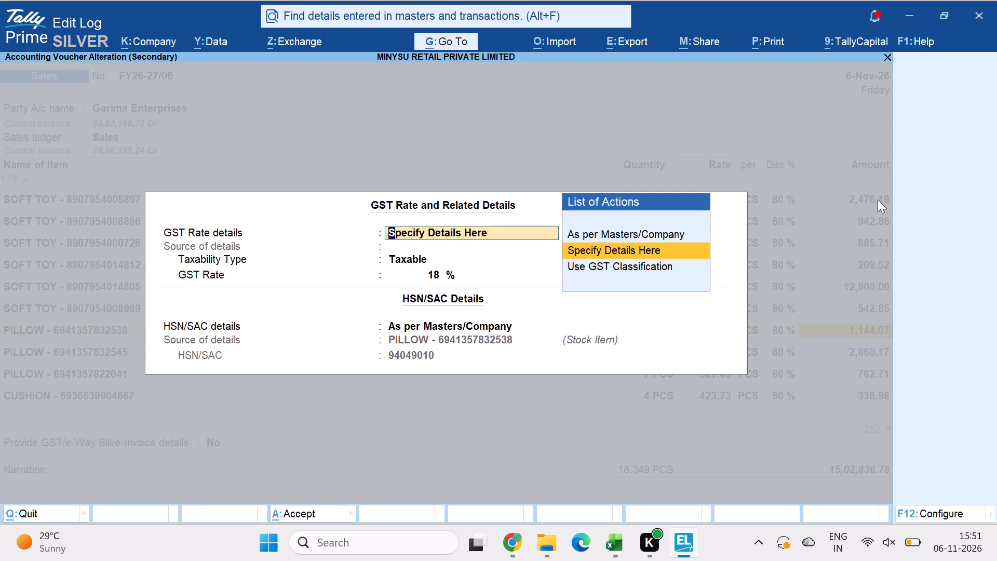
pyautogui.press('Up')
pyautogui.press('Return')
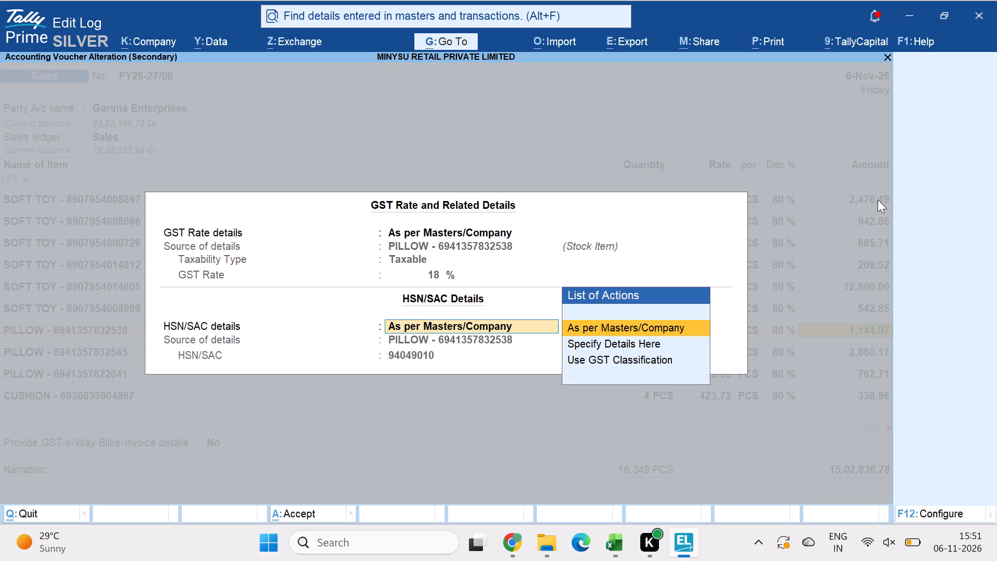
pyautogui.press('Down')
pyautogui.press('Return')
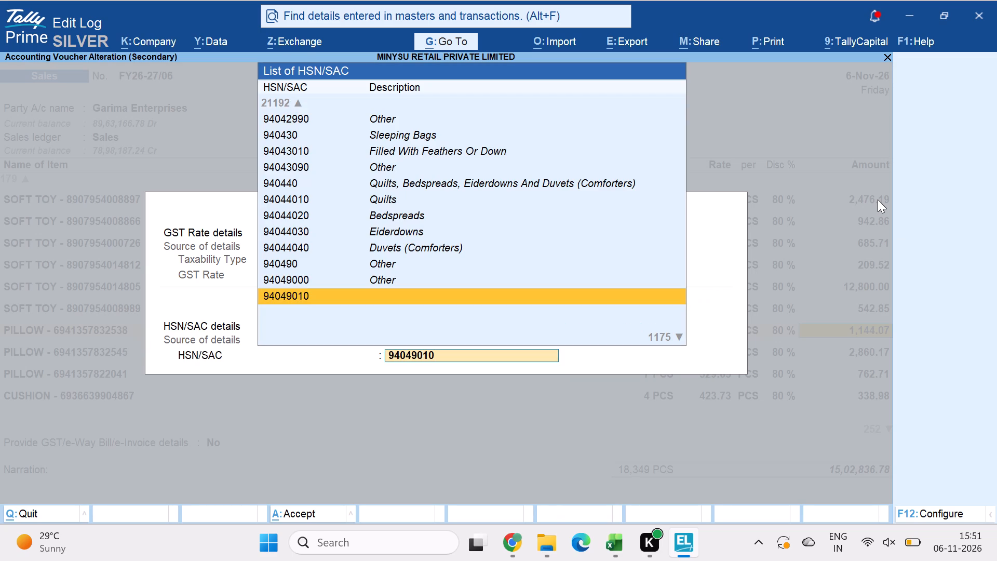
pyautogui.hotkey('ctrl', 'v')
pyautogui.press('Return')
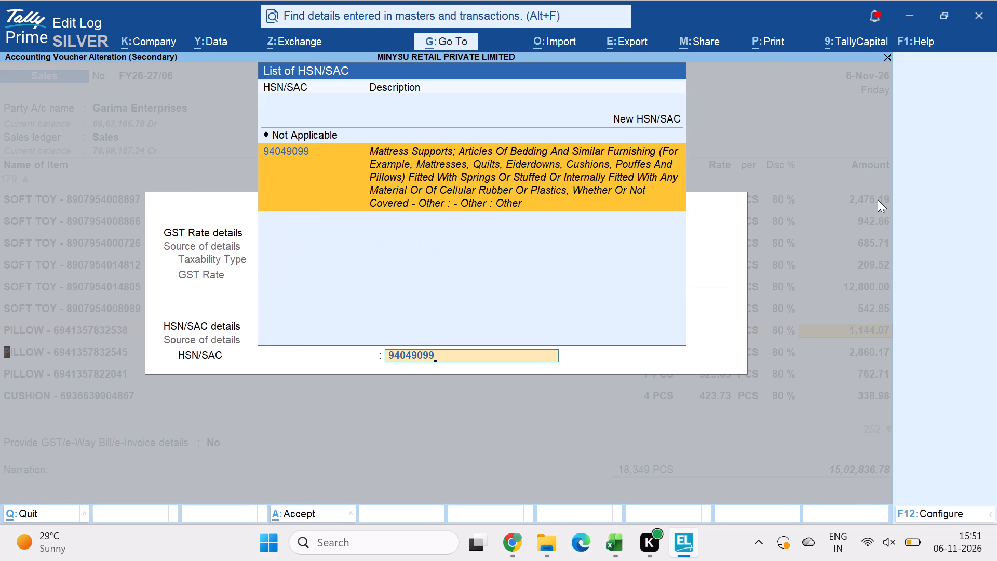
pyautogui.press('Return')
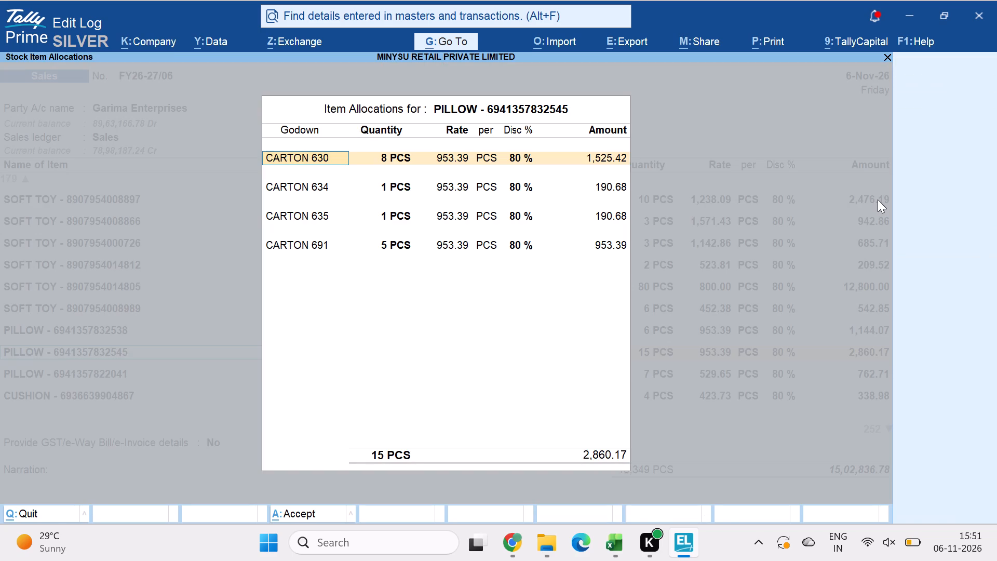
pyautogui.hotkey('ctrl', 'a')
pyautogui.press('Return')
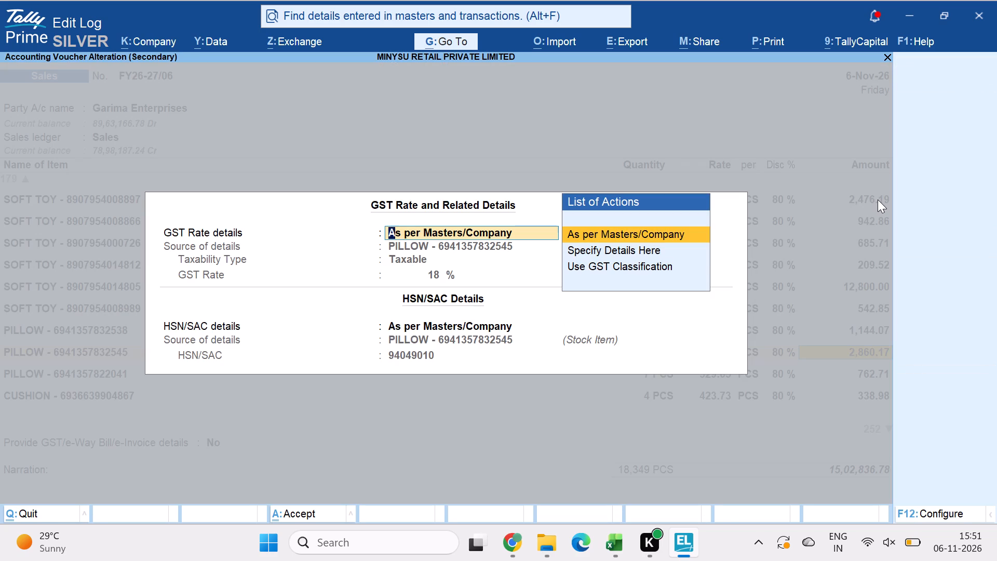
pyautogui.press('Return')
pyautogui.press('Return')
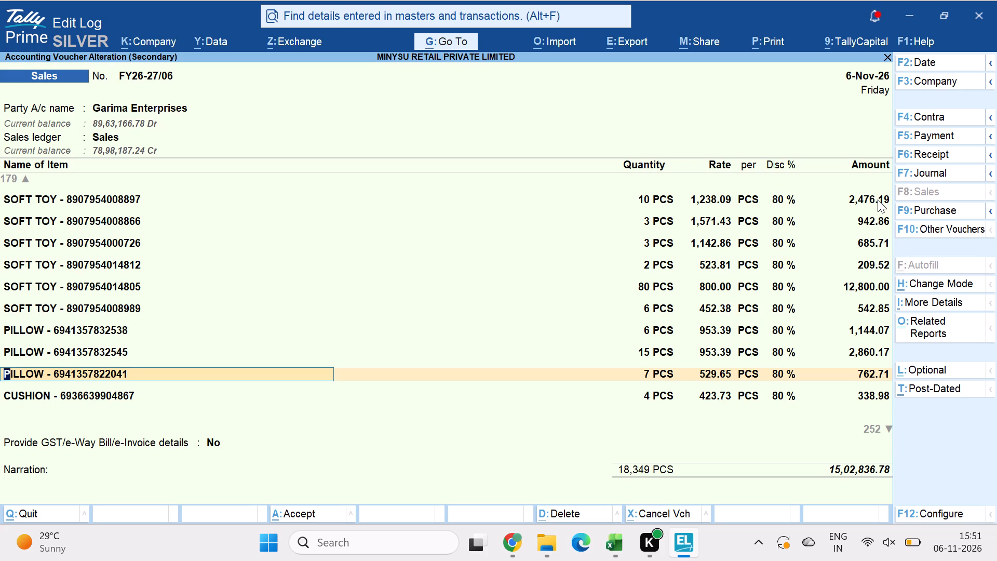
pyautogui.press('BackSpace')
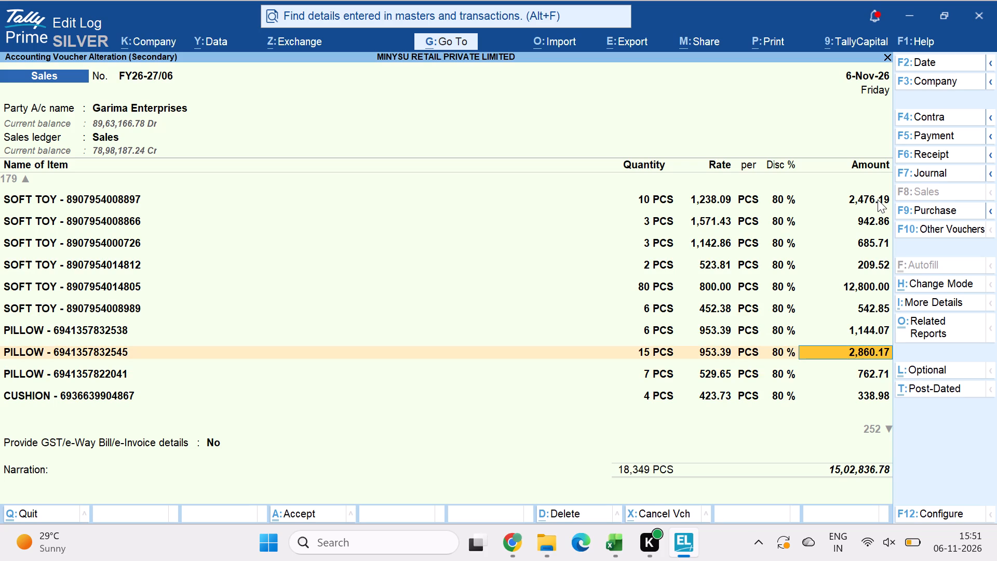
pyautogui.press('Return')
pyautogui.press('Return')
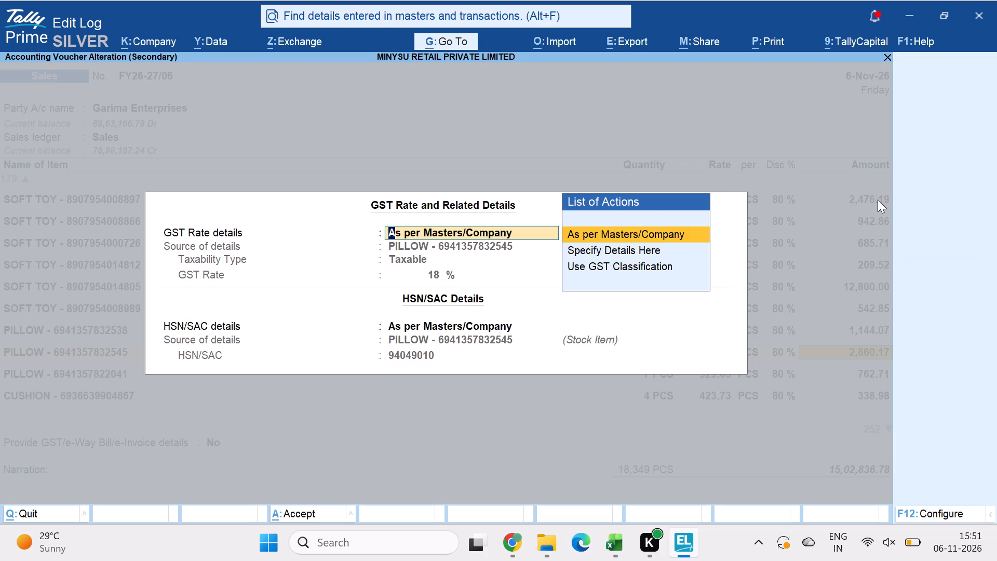
pyautogui.press('Down')
pyautogui.press('Return')
pyautogui.hotkey('ctrl', 'v')
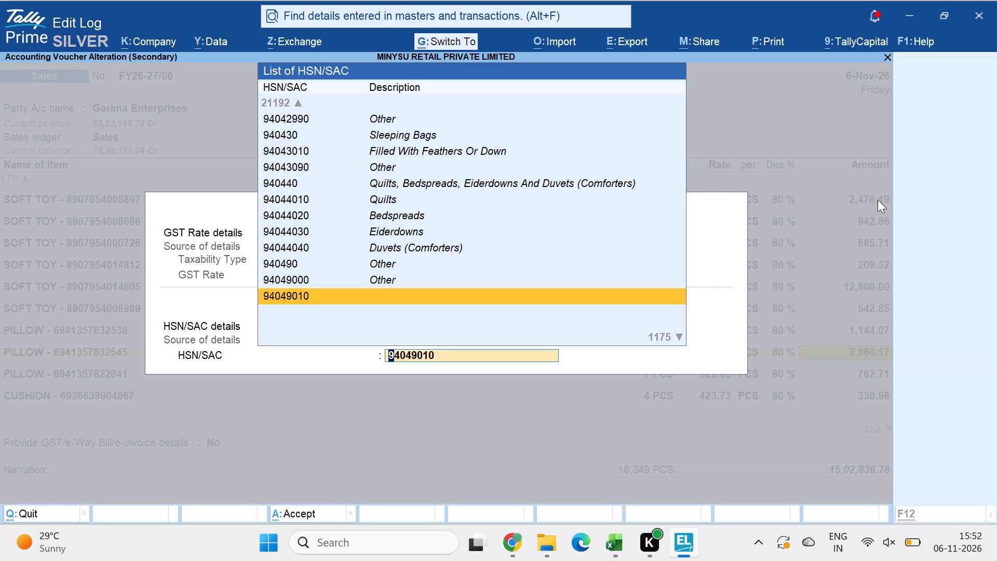
pyautogui.press('Return')
pyautogui.press('Return')
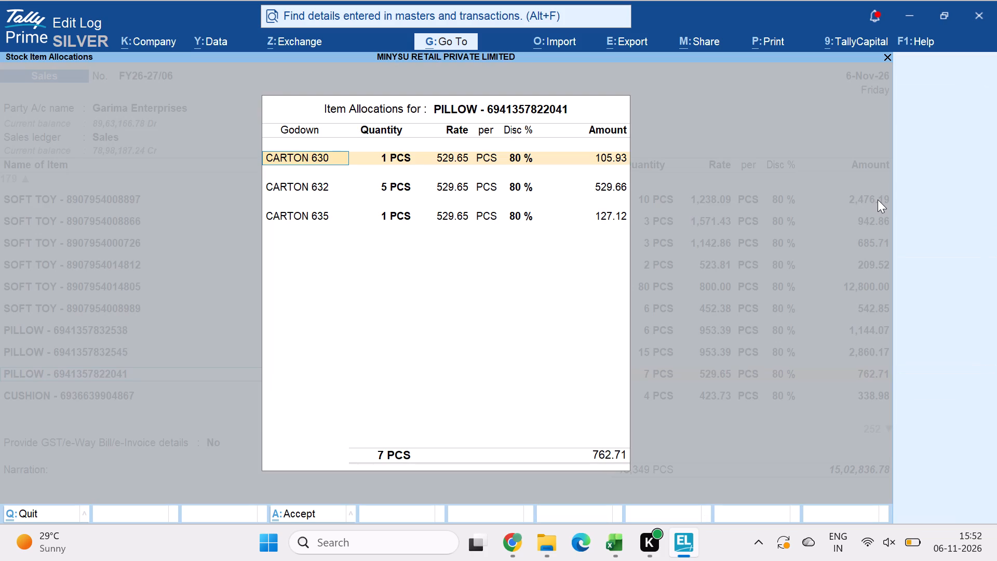
pyautogui.hotkey('alt', 'a')
pyautogui.hotkey('ctrl', 'a')
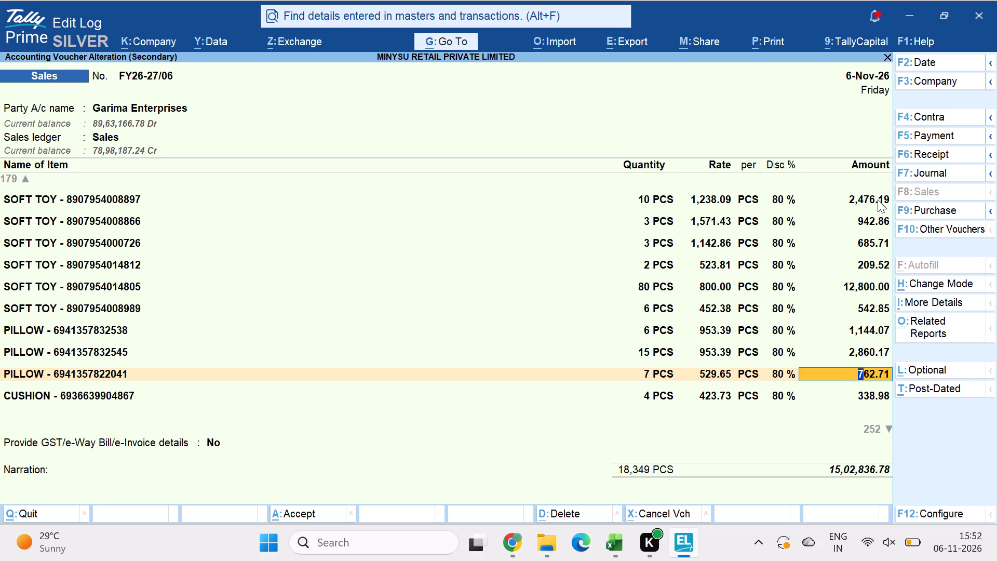
pyautogui.press('Return')
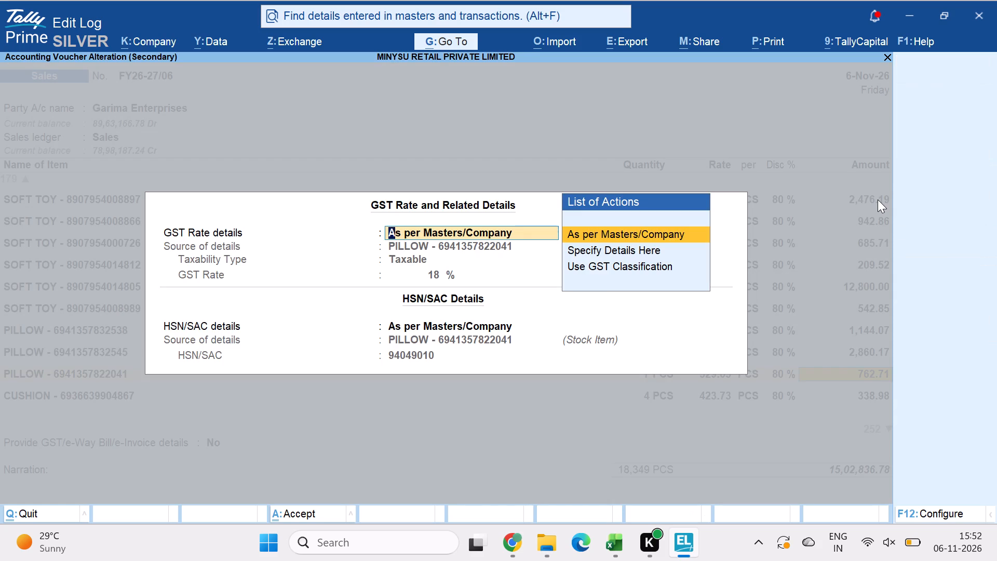
pyautogui.press('Return')
pyautogui.press('Down')
pyautogui.press('Return')
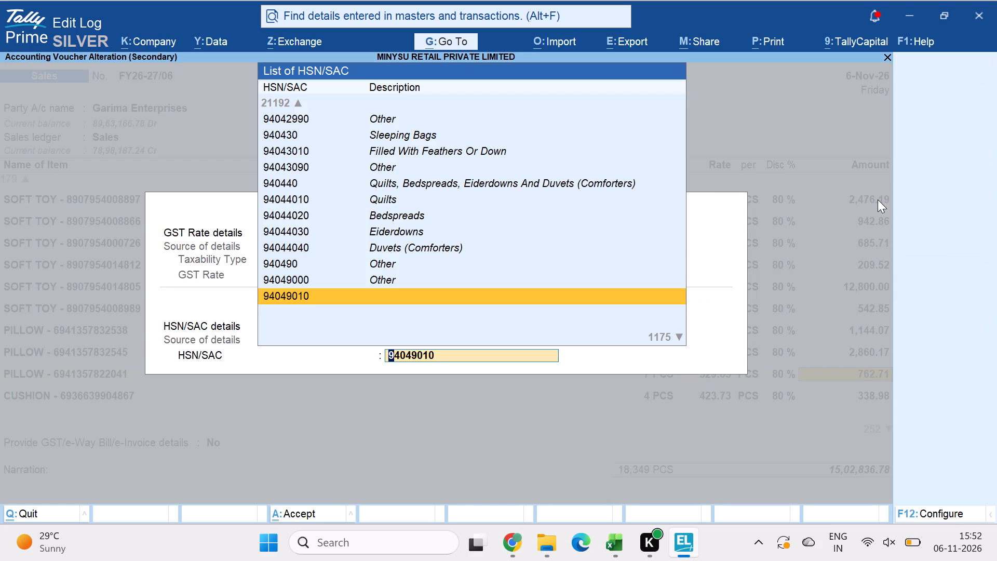
pyautogui.hotkey('ctrl', 'v')
pyautogui.press('Return')
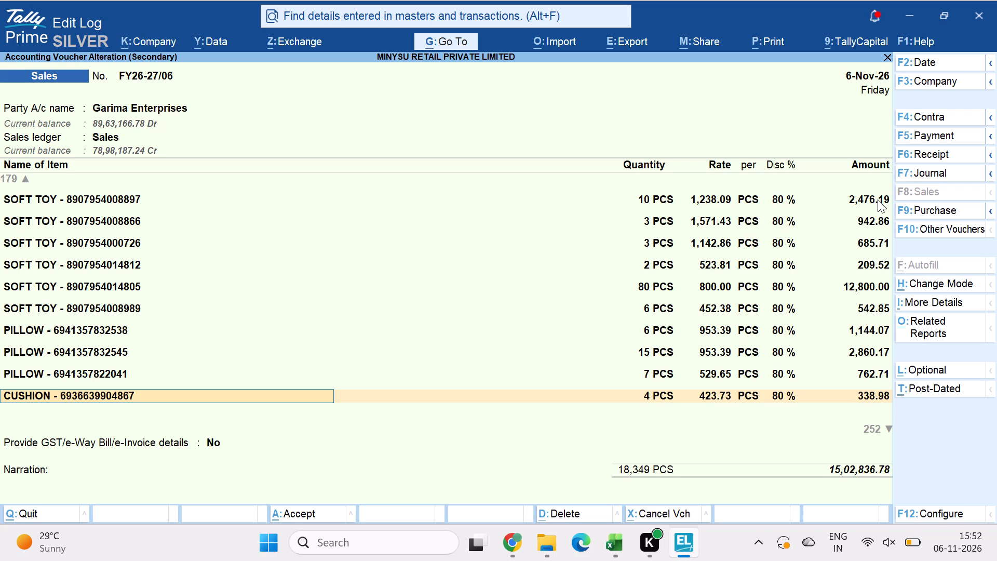
pyautogui.press('Return')
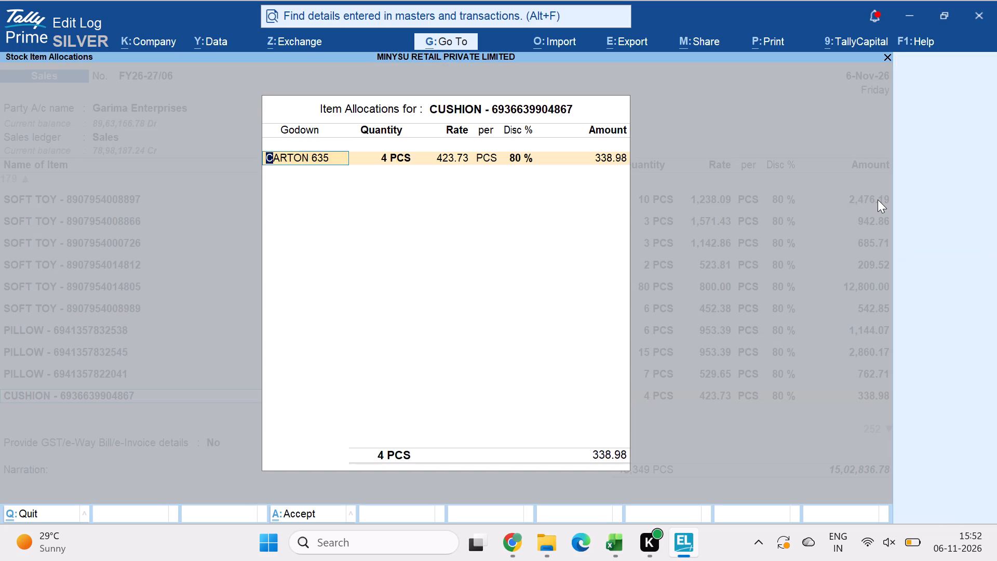
pyautogui.hotkey('ctrl', 'a')
pyautogui.press('Return')
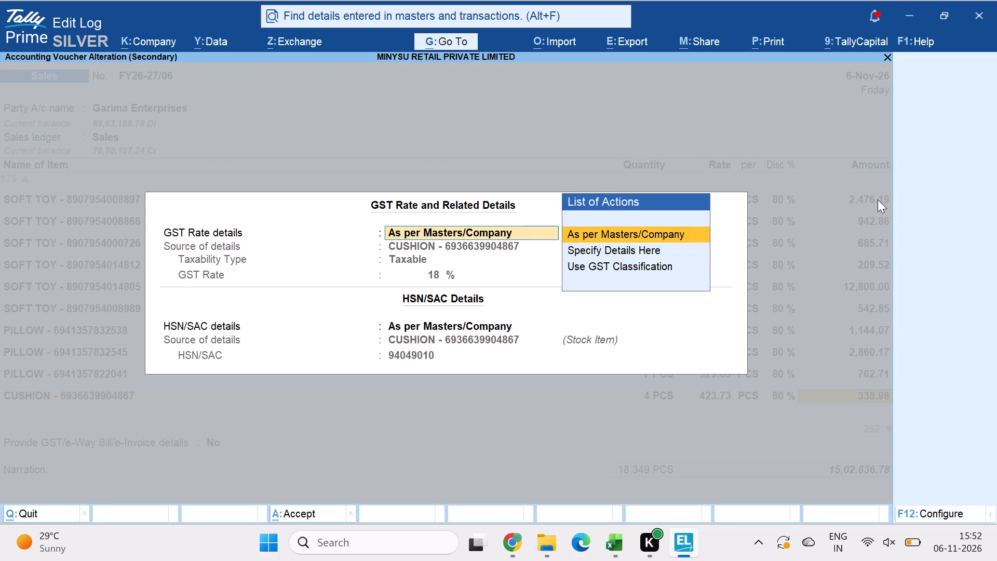
pyautogui.press('Return')
pyautogui.press('Down')
pyautogui.press('Return')
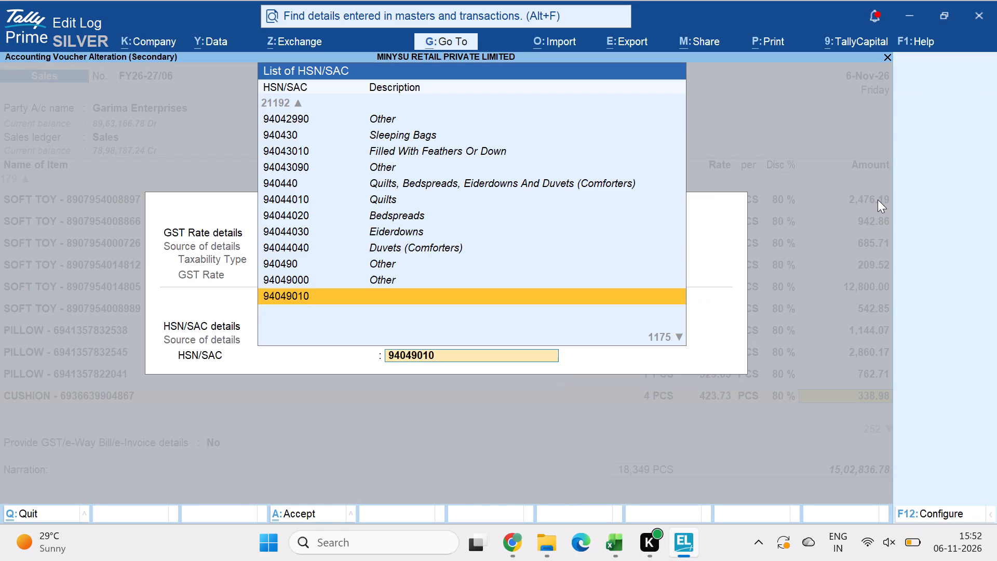
pyautogui.hotkey('ctrl', 'v')
pyautogui.press('Return')
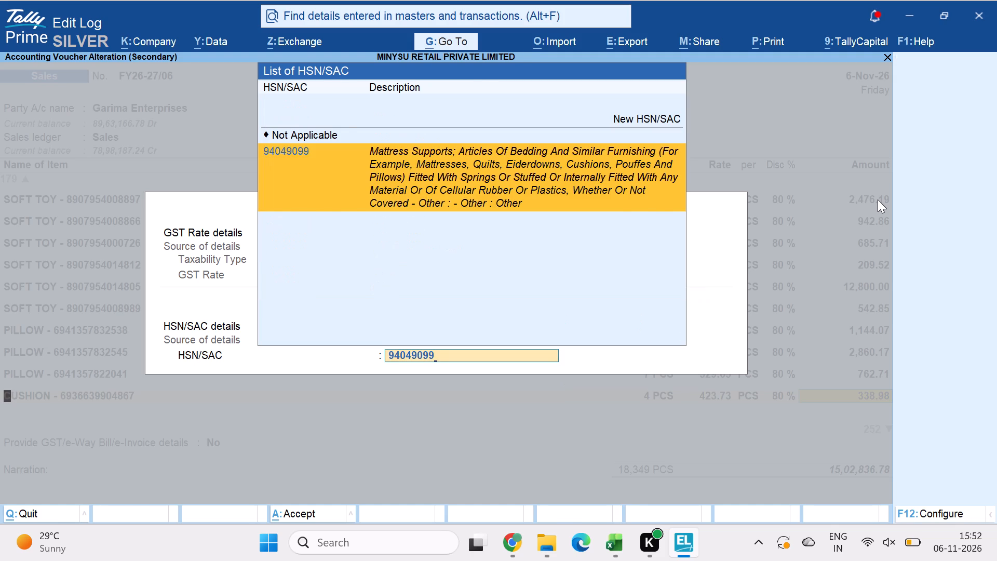
pyautogui.press('Return')
pyautogui.hotkey('ctrl', 'a')
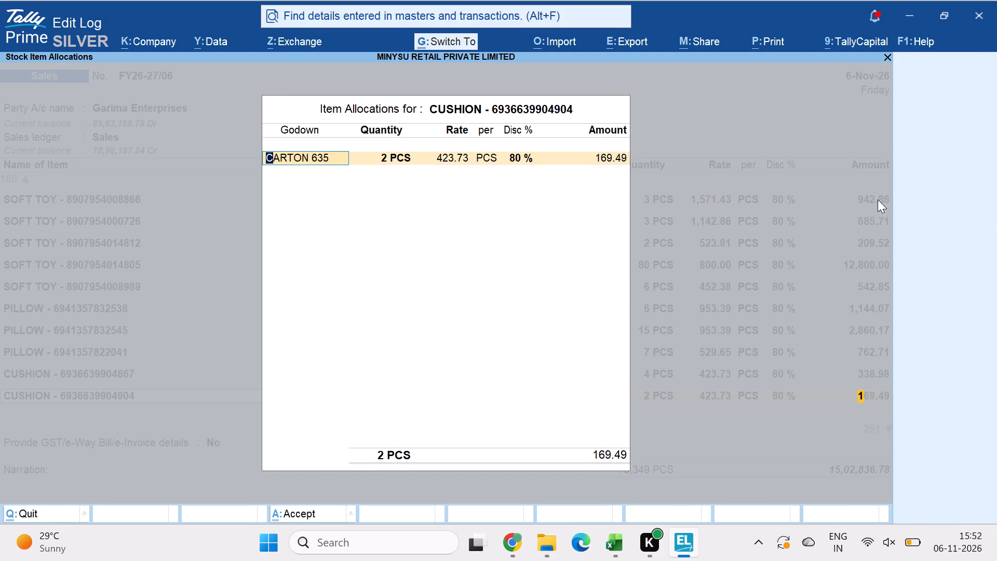
pyautogui.press('Return')
pyautogui.press('Return')
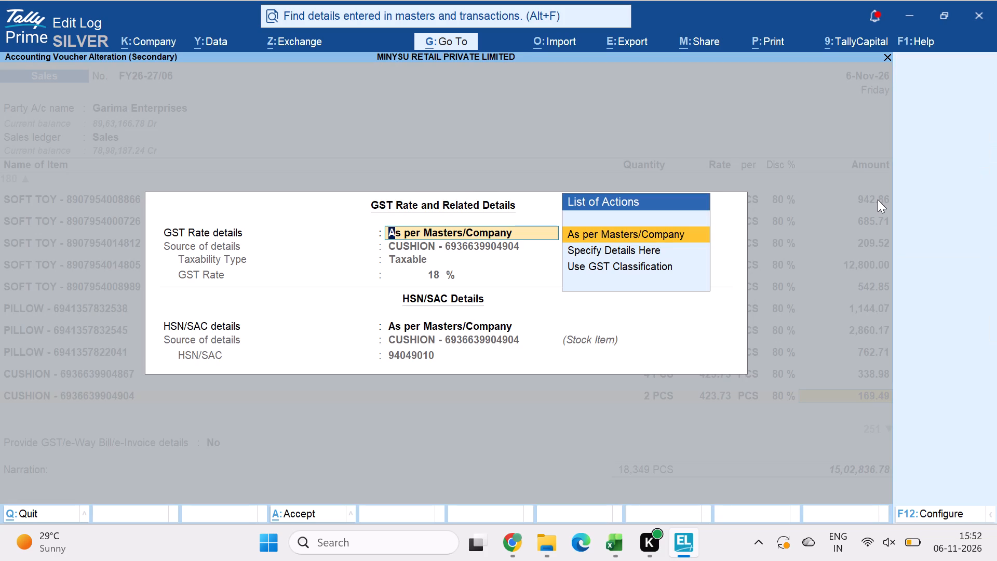
pyautogui.press('Down')
pyautogui.press('Return')
pyautogui.hotkey('ctrl', 'v')
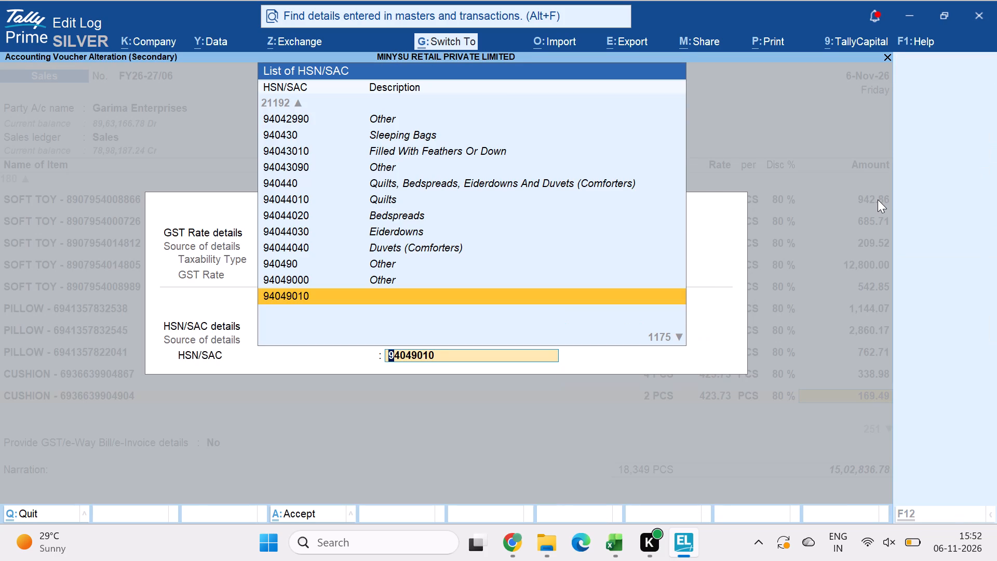
pyautogui.press('Return')
pyautogui.press('Return')
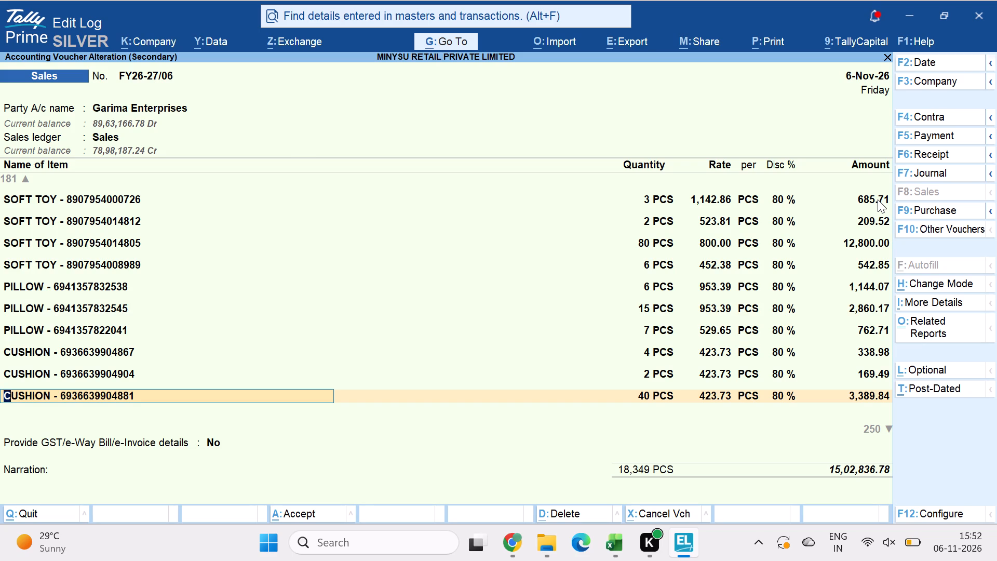
pyautogui.hotkey('ctrl', 'a')
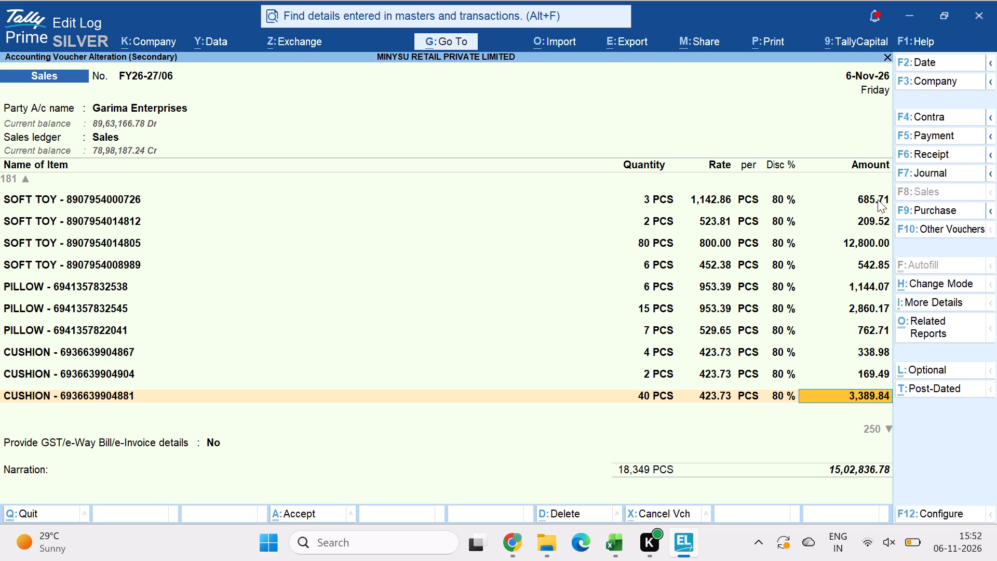
pyautogui.press('Return')
pyautogui.press('Return')
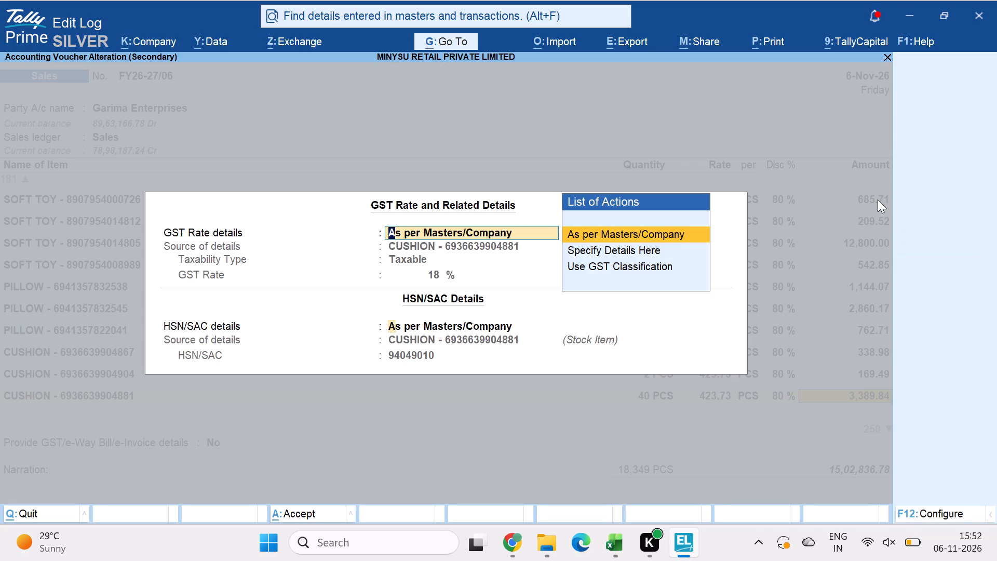
pyautogui.press('Down')
pyautogui.press('Return')
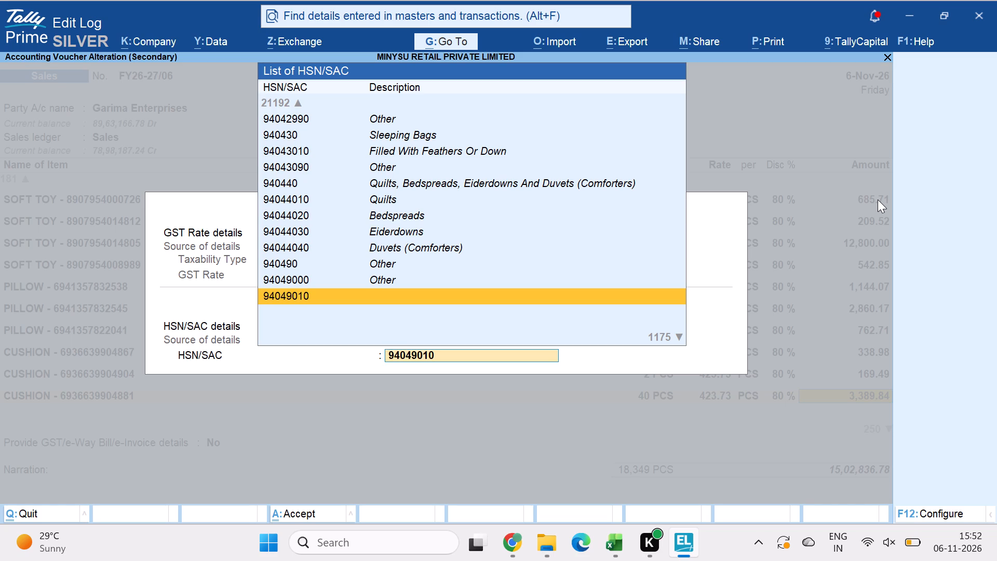
pyautogui.hotkey('ctrl', 'v')
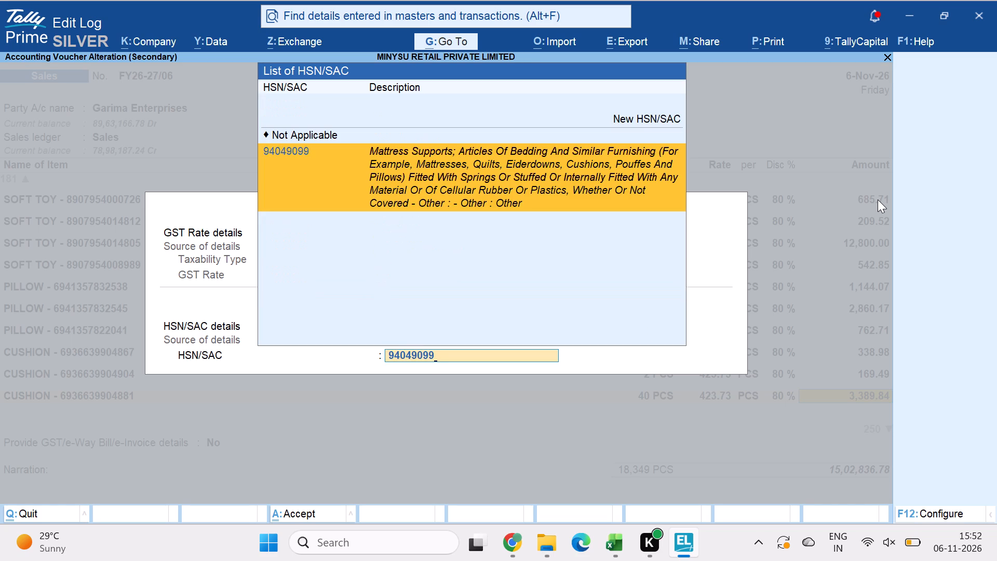
pyautogui.press('Return')
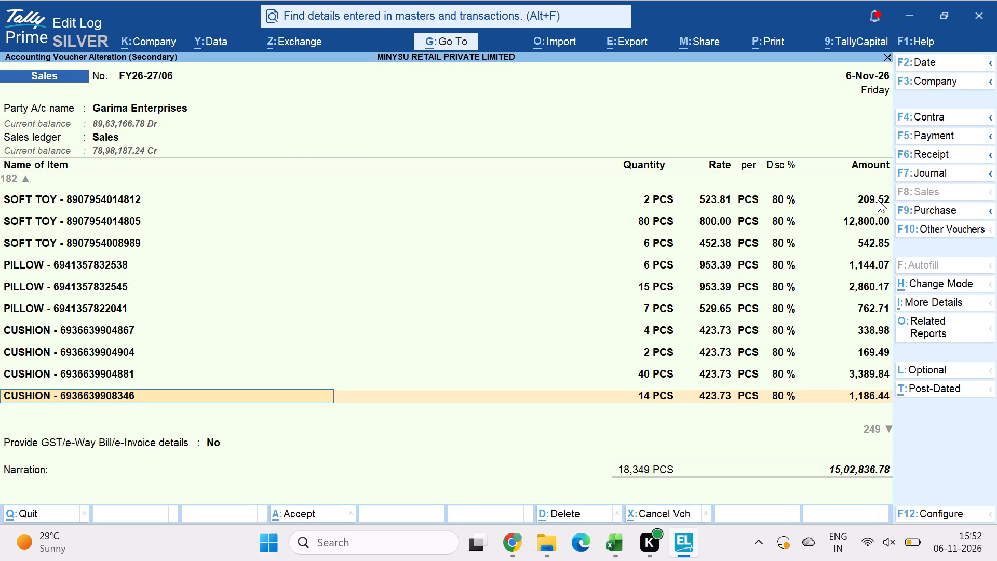
pyautogui.press('Return')
pyautogui.hotkey('ctrl', 'a')
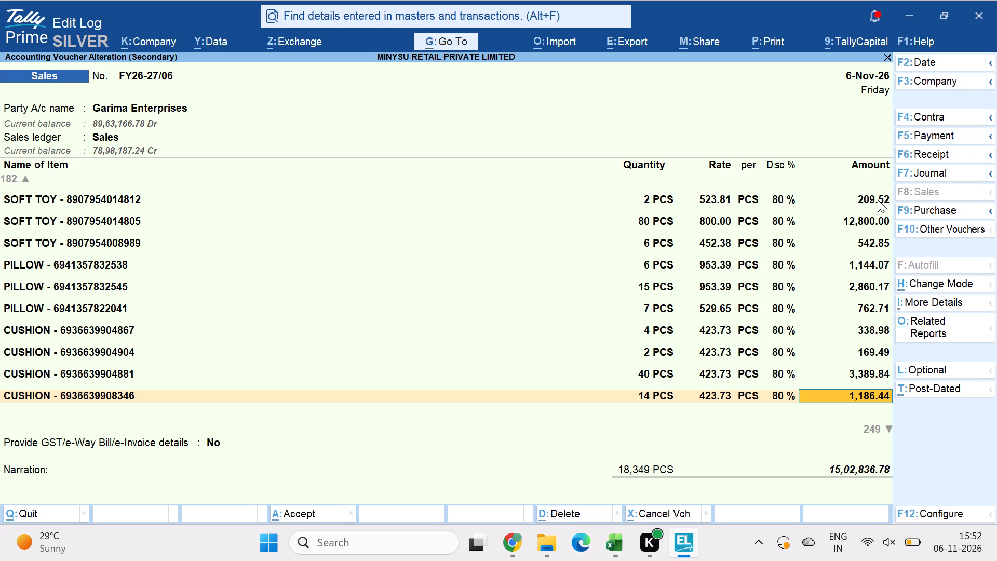
pyautogui.press('Return')
pyautogui.press('Return')
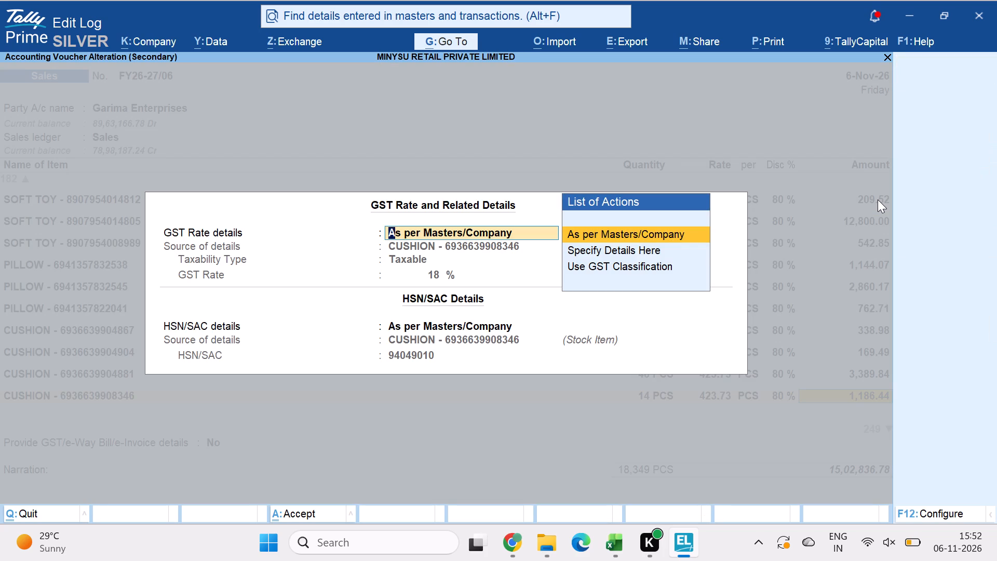
pyautogui.press('Down')
pyautogui.press('Return')
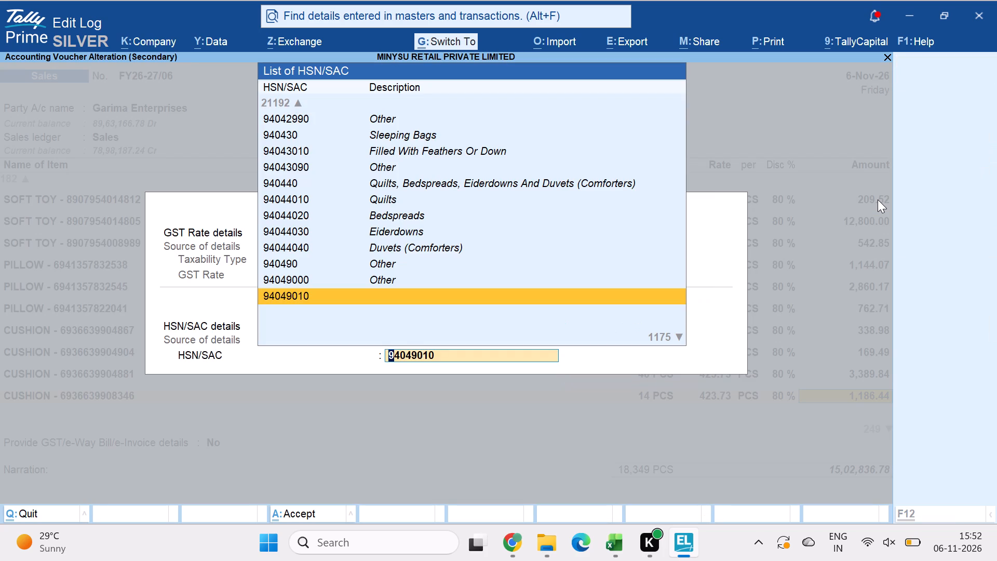
pyautogui.hotkey('ctrl', 'v')
pyautogui.press('Return')
pyautogui.press('Return')
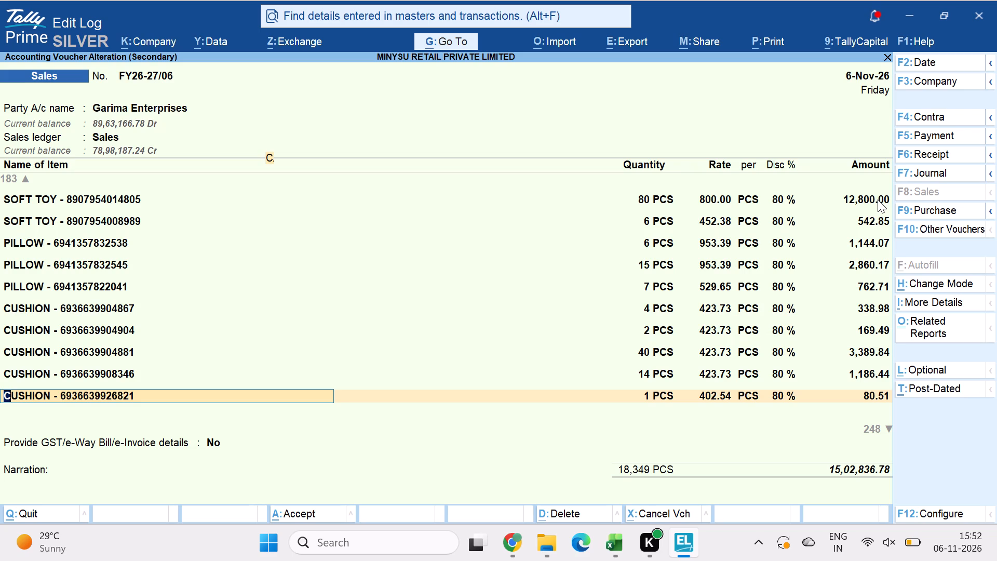
pyautogui.hotkey('ctrl', 'a')
pyautogui.press('Return')
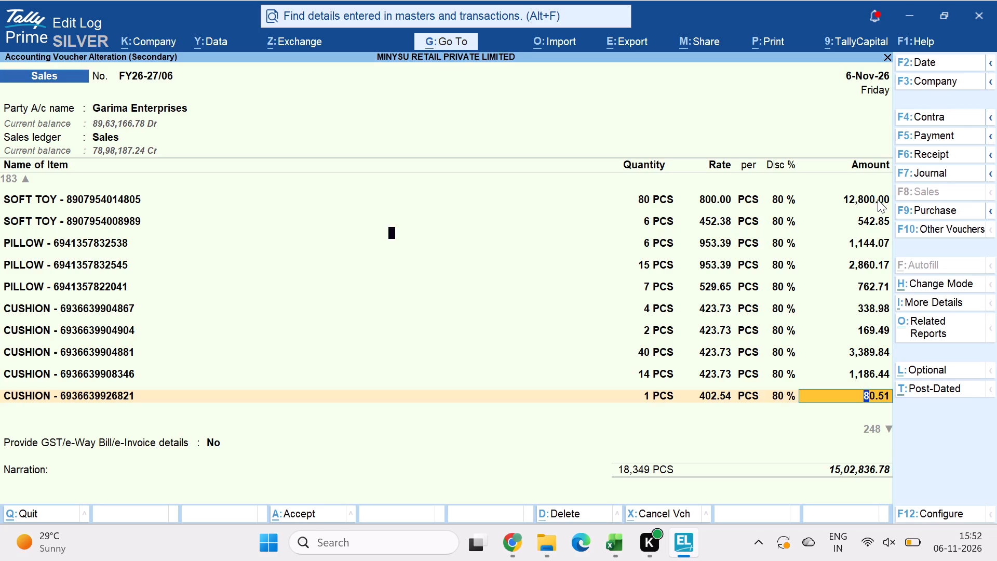
pyautogui.press('Return')
pyautogui.press('Down')
pyautogui.press('Return')
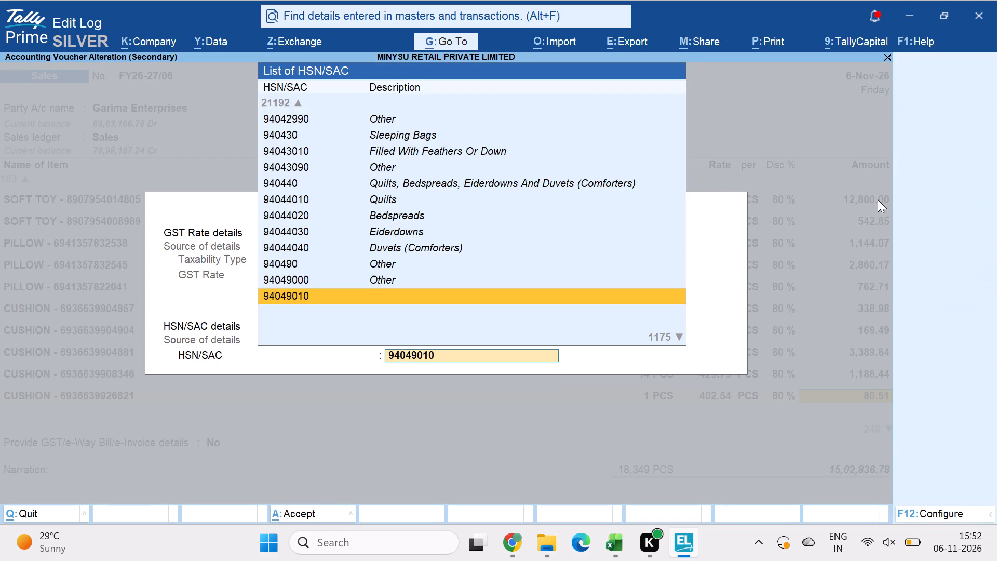
pyautogui.hotkey('ctrl', 'v')
pyautogui.press('Return')
pyautogui.press('Return')
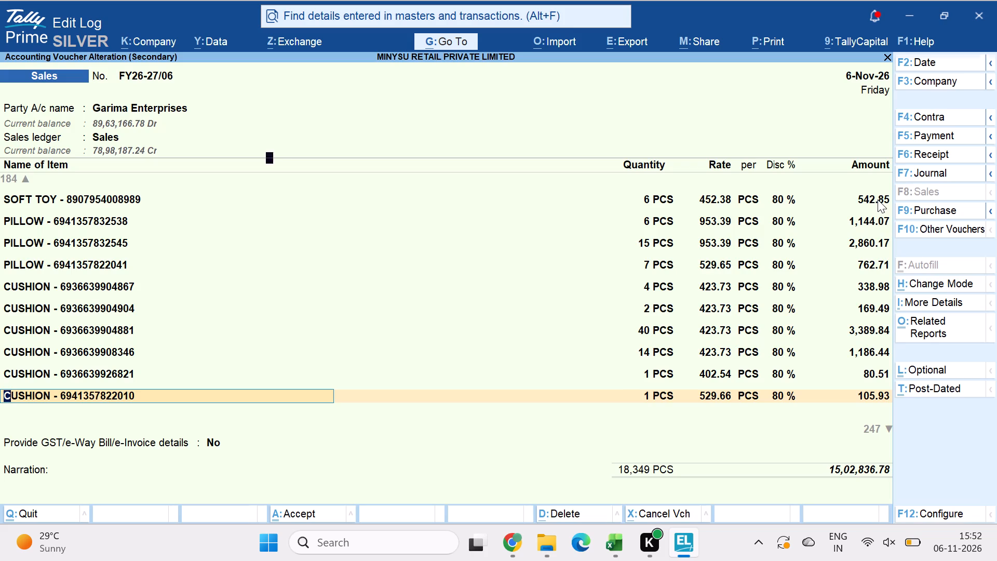
pyautogui.hotkey('ctrl', 'a')
pyautogui.press('Return')
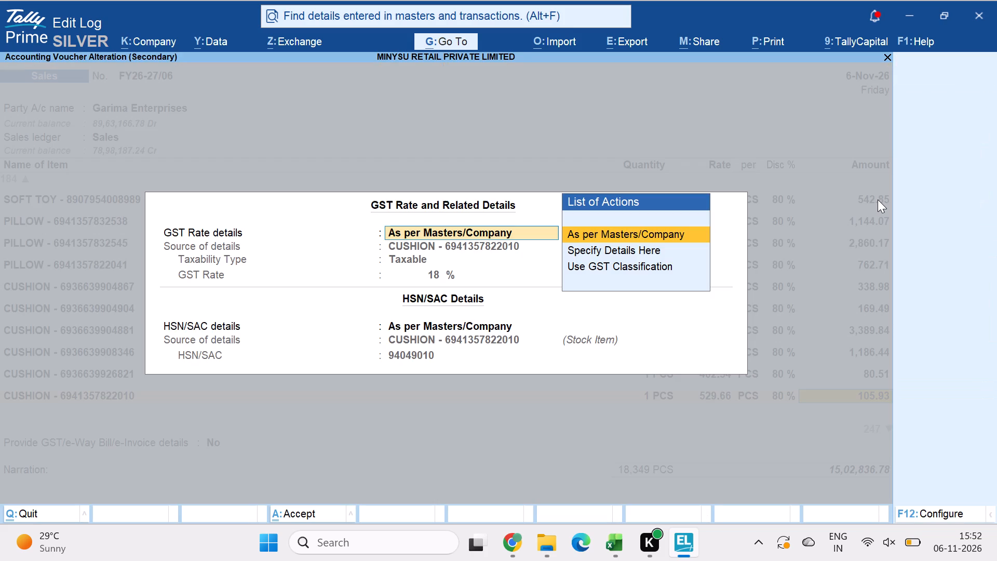
pyautogui.press('Return')
pyautogui.press('Down')
pyautogui.press('Return')
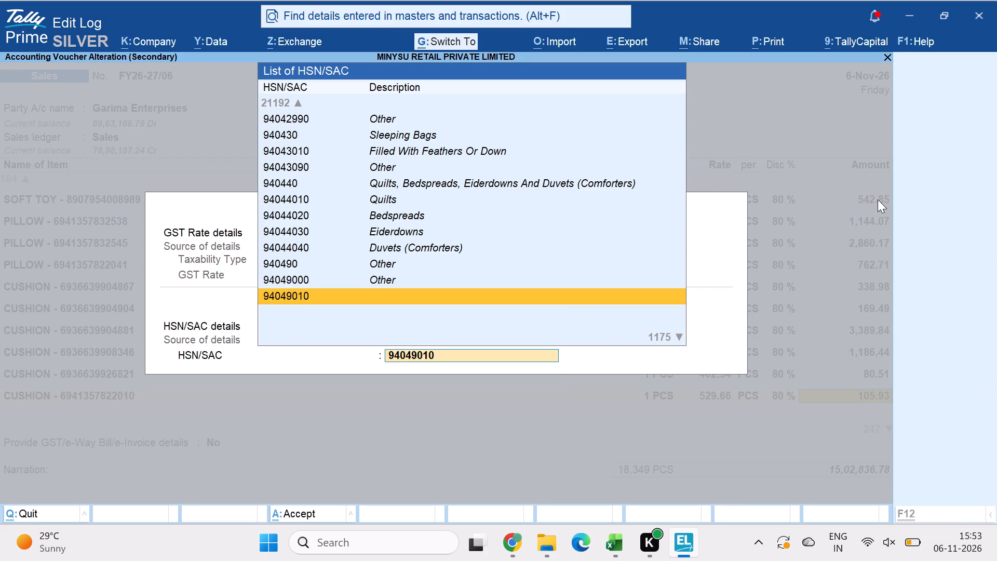
pyautogui.hotkey('ctrl', 'v')
pyautogui.press('Return')
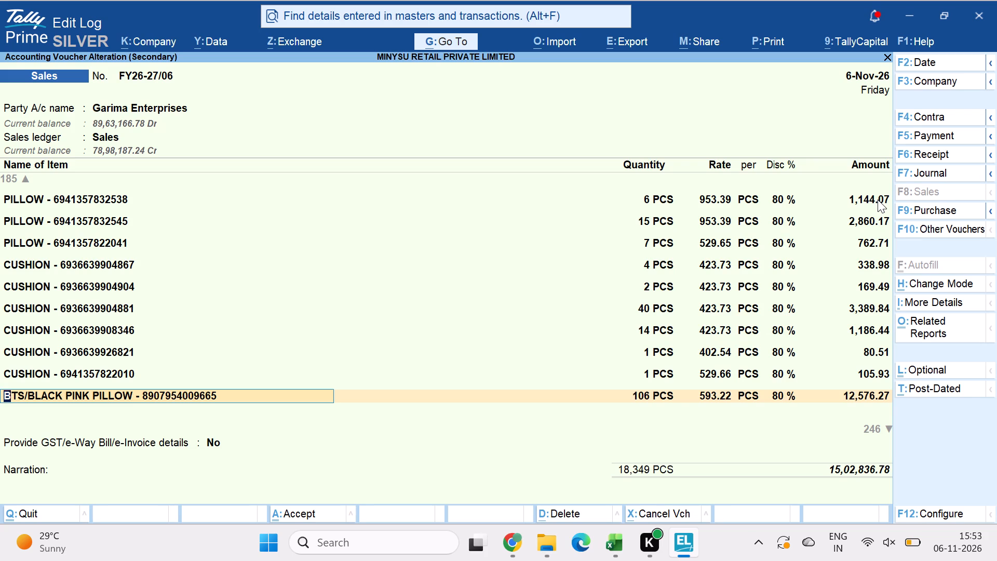
pyautogui.press('Return')
pyautogui.hotkey('ctrl', 'a')
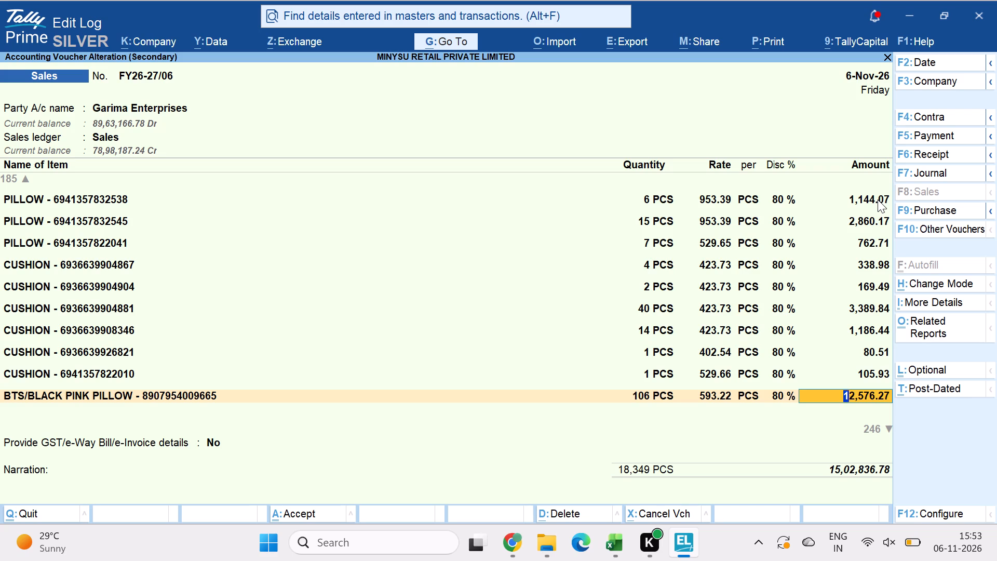
pyautogui.press('Return')
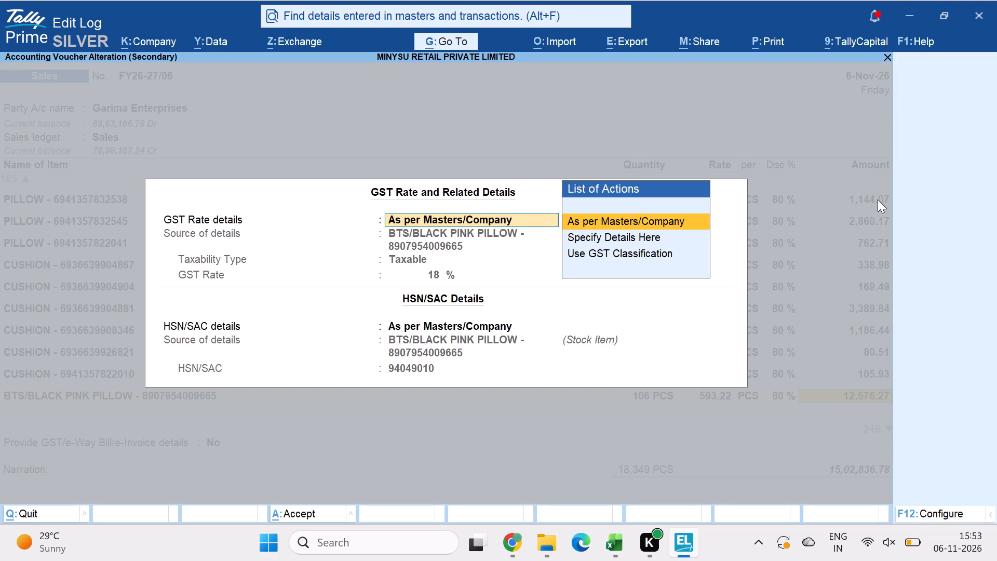
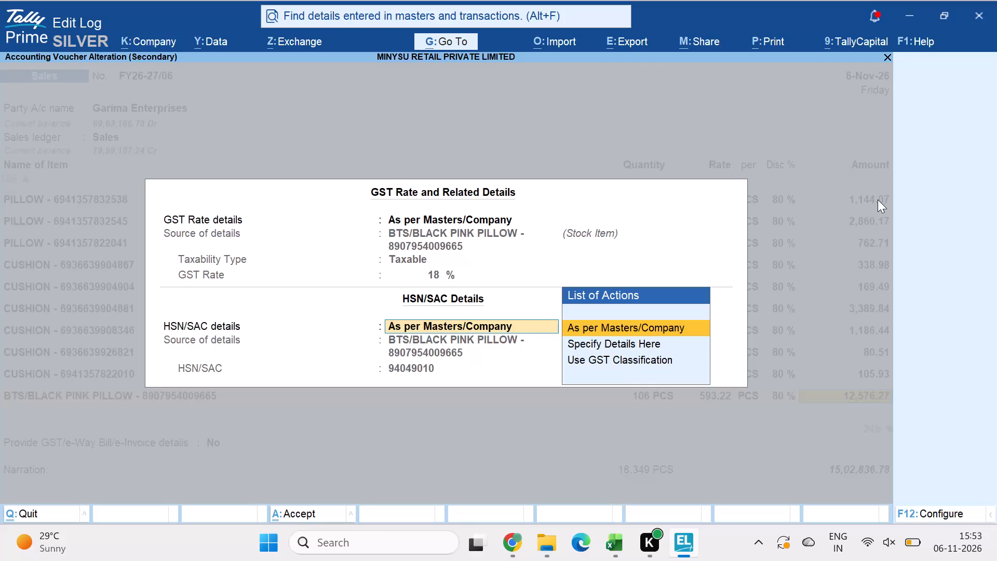
pyautogui.press('Down')
pyautogui.press('Return')
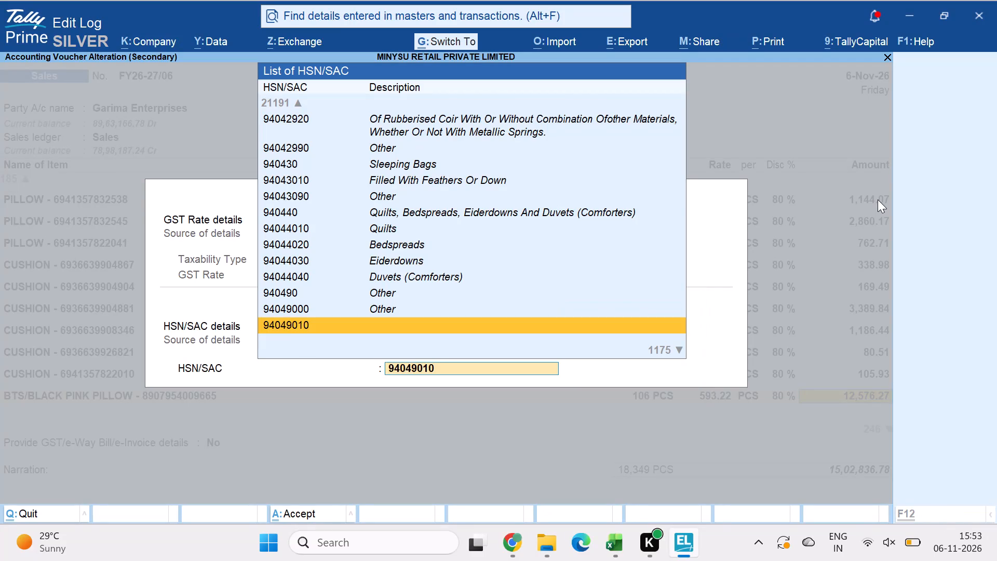
pyautogui.hotkey('ctrl', 'v')
pyautogui.press('Return')
pyautogui.press('Return')
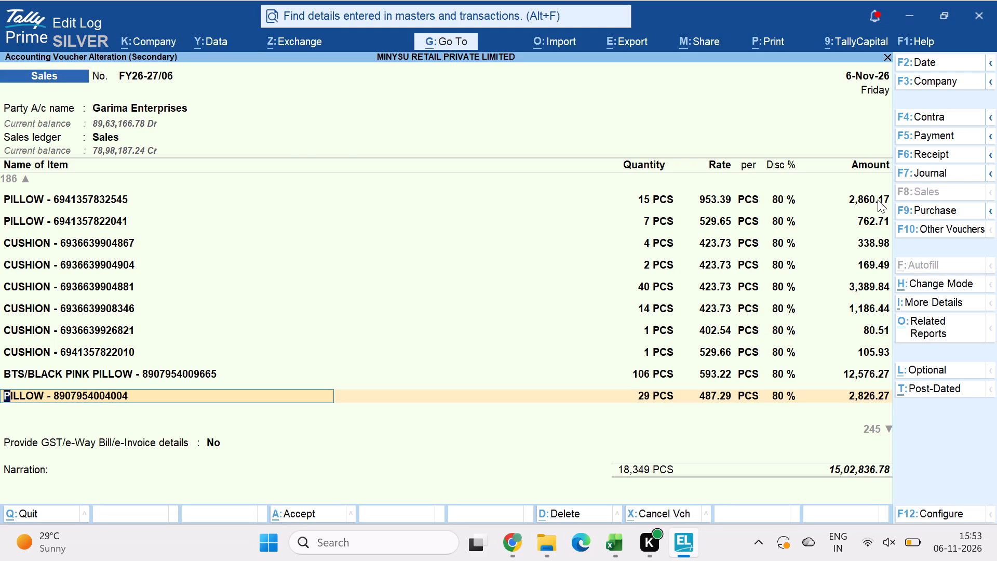
pyautogui.hotkey('ctrl', 'a')
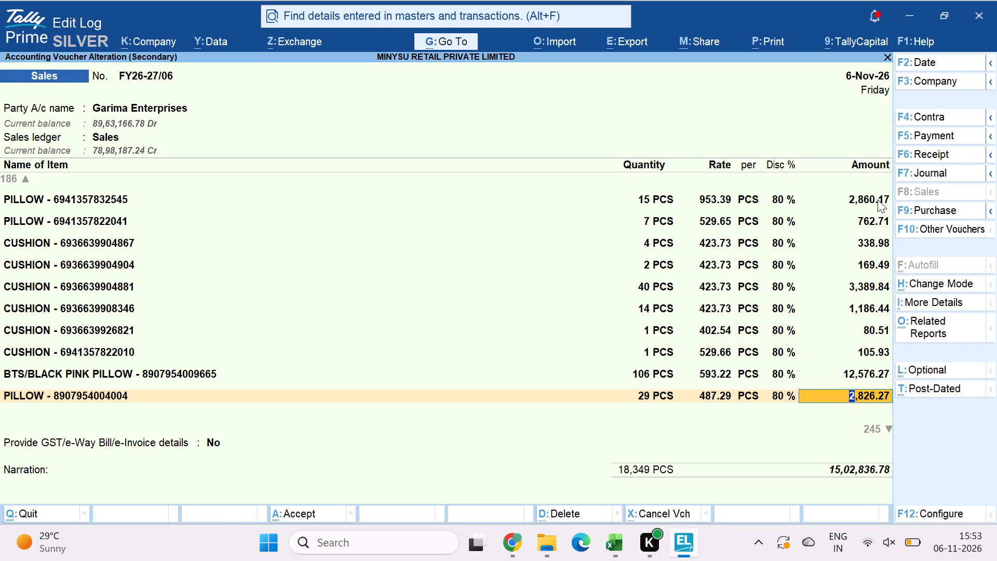
pyautogui.press('Return')
pyautogui.press('Return')
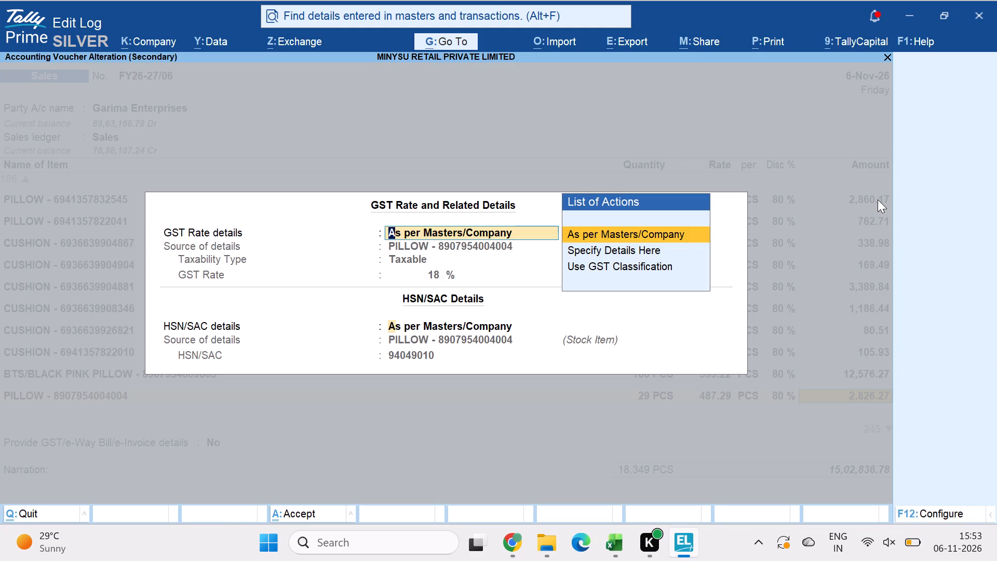
pyautogui.press('Down')
pyautogui.press('Return')
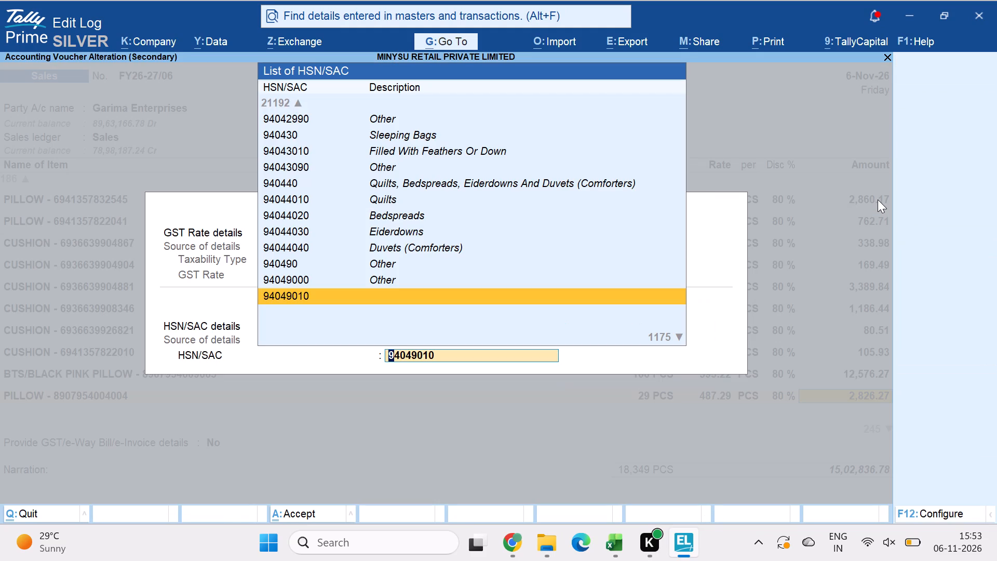
pyautogui.hotkey('ctrl', 'v')
pyautogui.press('Return')
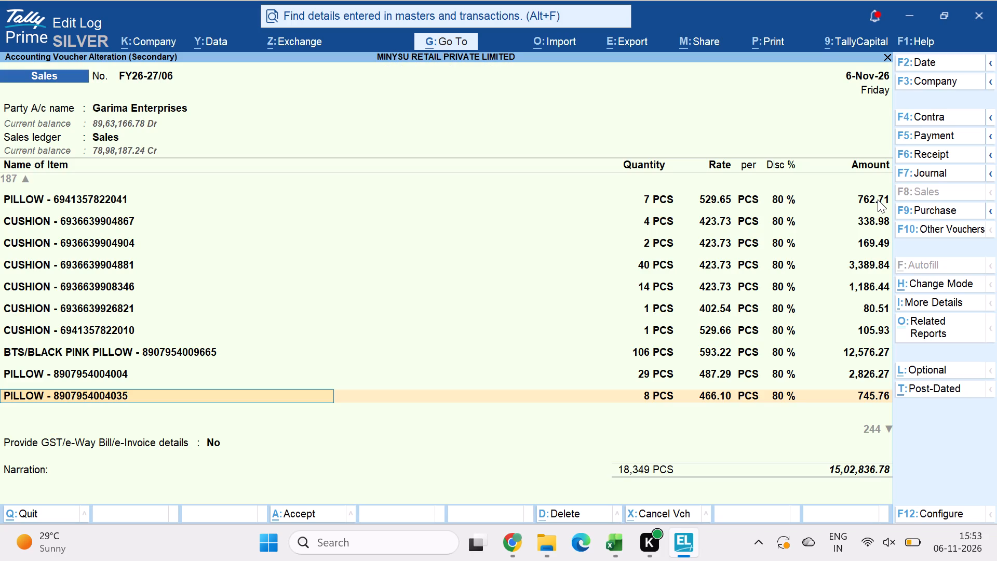
pyautogui.press('Return')
pyautogui.hotkey('ctrl', 'a')
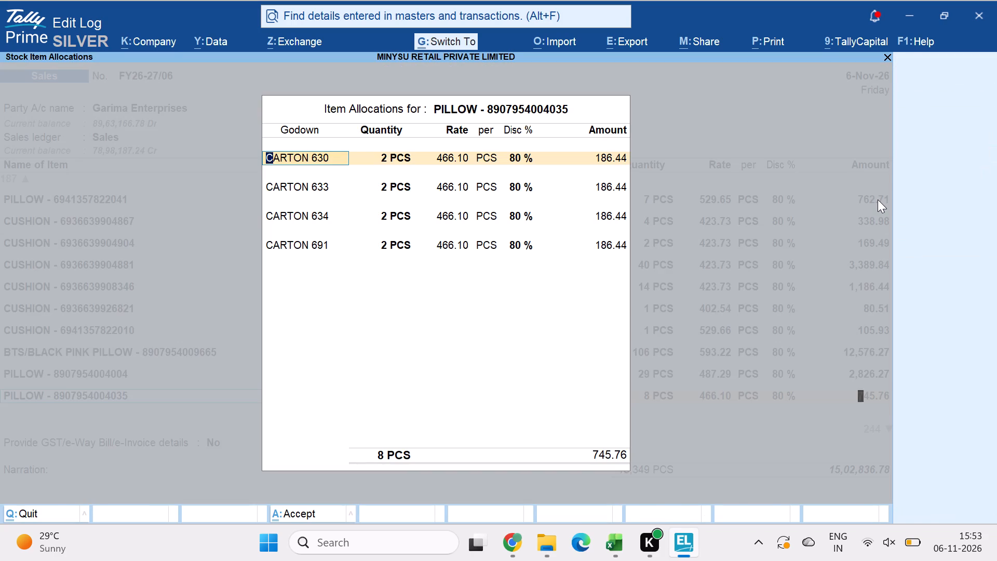
pyautogui.press('Return')
pyautogui.press('Return')
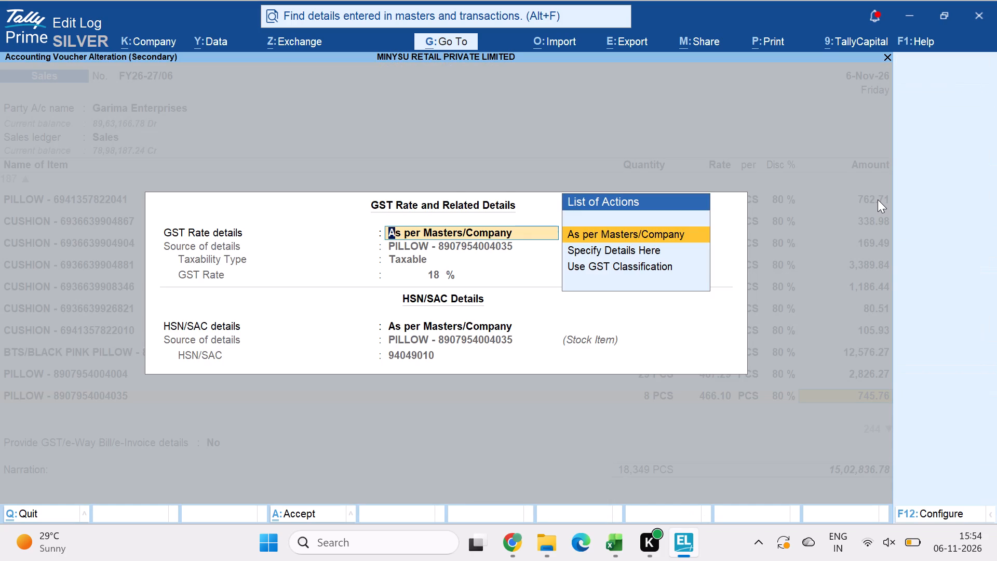
pyautogui.press('Down')
pyautogui.press('Return')
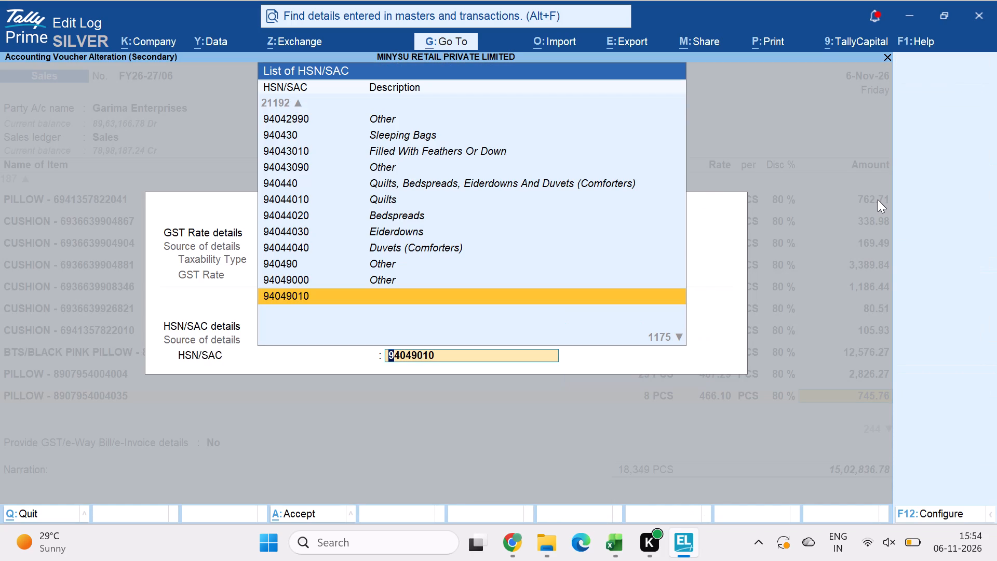
pyautogui.hotkey('ctrl', 'v')
pyautogui.press('Return')
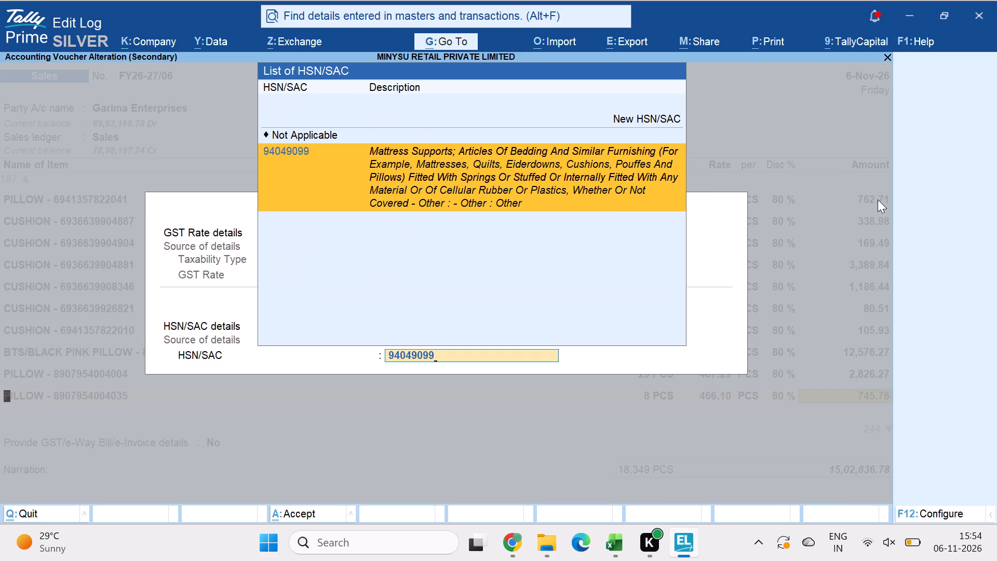
pyautogui.press('Return')
pyautogui.hotkey('ctrl', 'a')
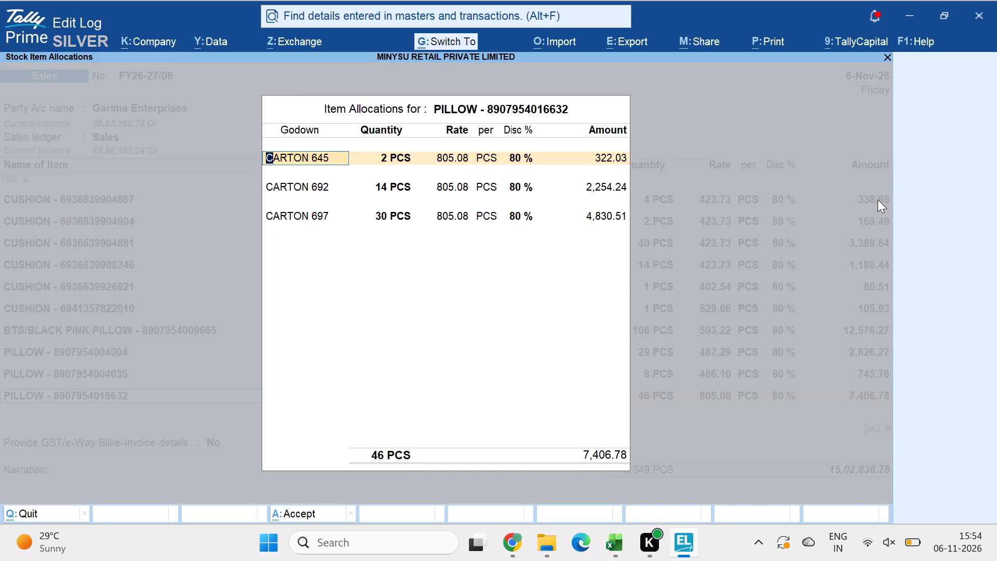
pyautogui.press('Return')
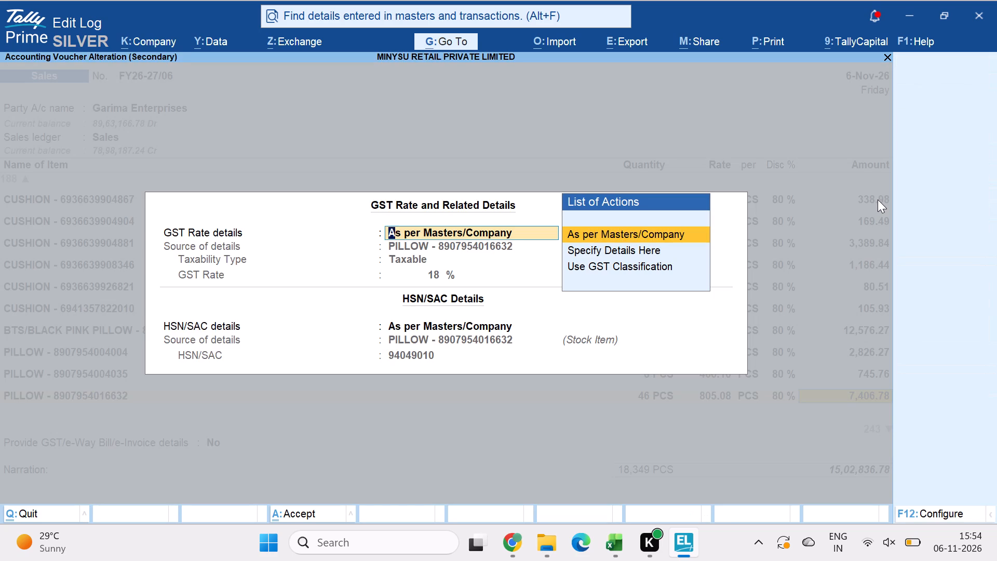
pyautogui.press('Return')
pyautogui.press('Down')
pyautogui.press('Return')
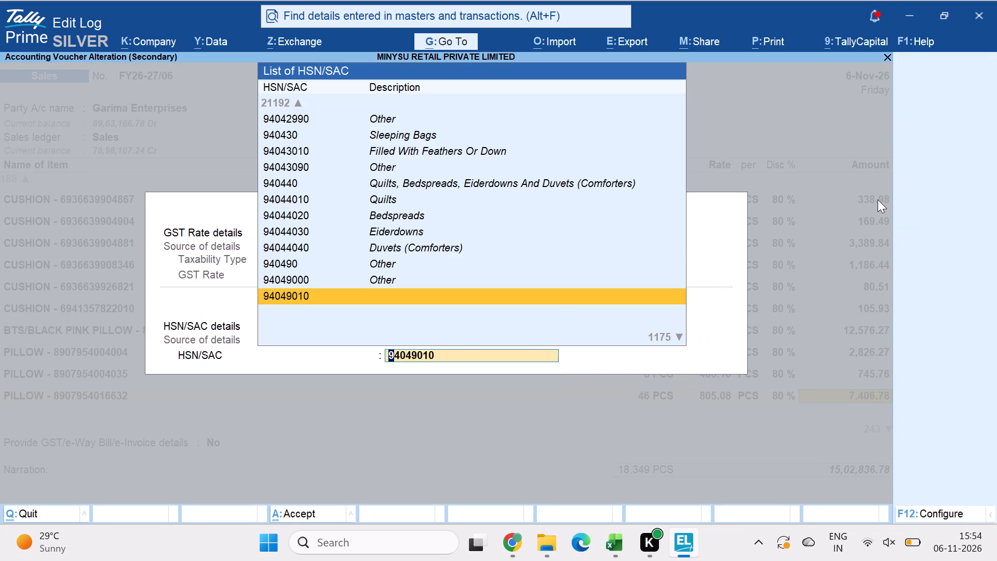
pyautogui.hotkey('ctrl', 'v')
pyautogui.press('Return')
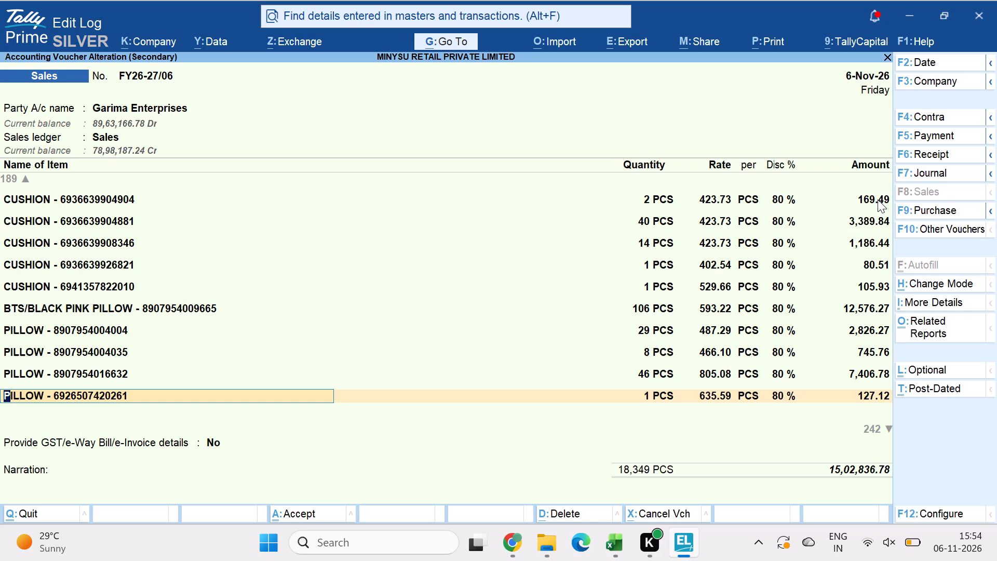
pyautogui.press('Return')
pyautogui.hotkey('ctrl', 'a')
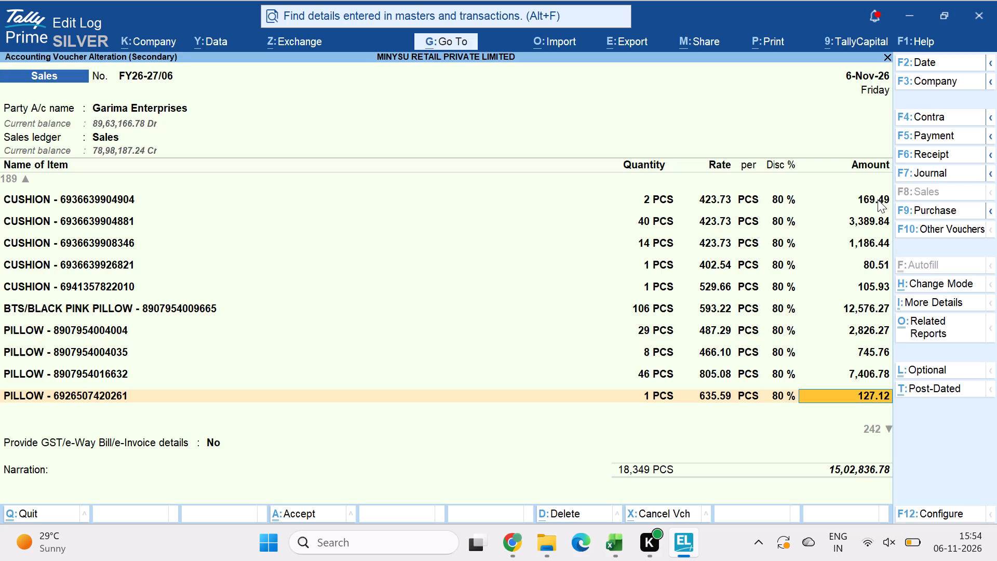
pyautogui.press('Return')
pyautogui.press('Return')
pyautogui.press('Down')
pyautogui.press('Return')
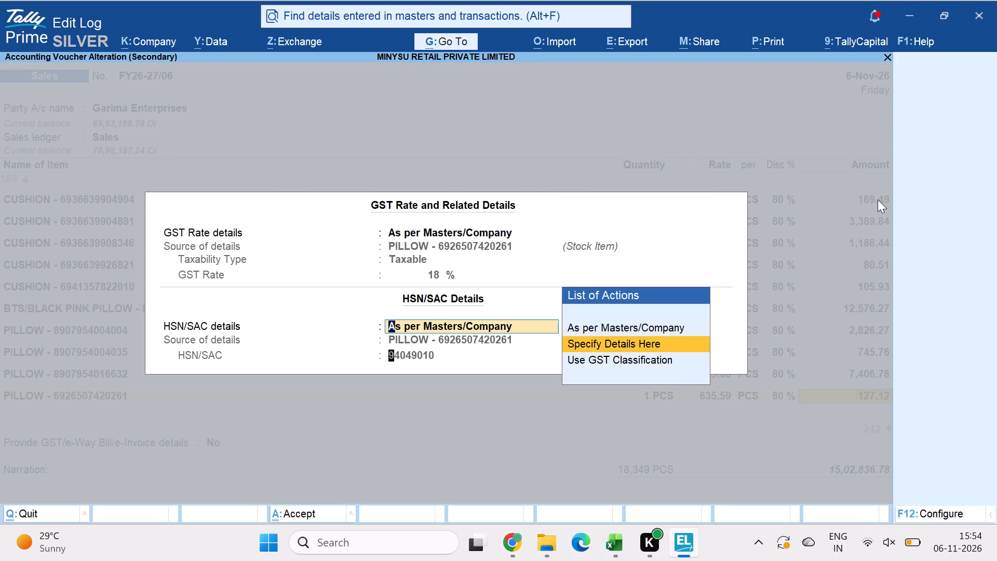
pyautogui.hotkey('ctrl', 'v')
pyautogui.press('Return')
pyautogui.press('Return')
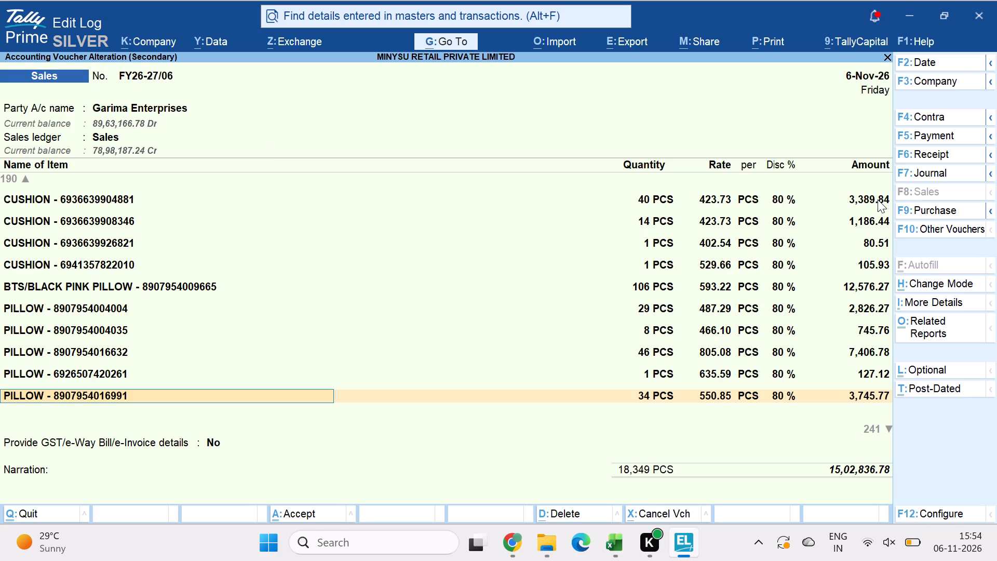
pyautogui.hotkey('ctrl', 'a')
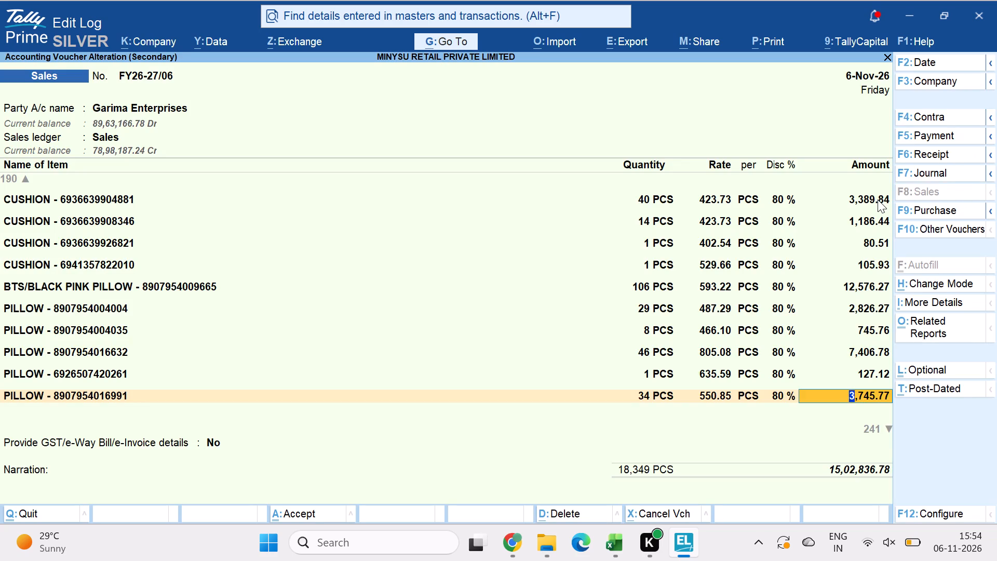
pyautogui.press('Return')
pyautogui.press('Return')
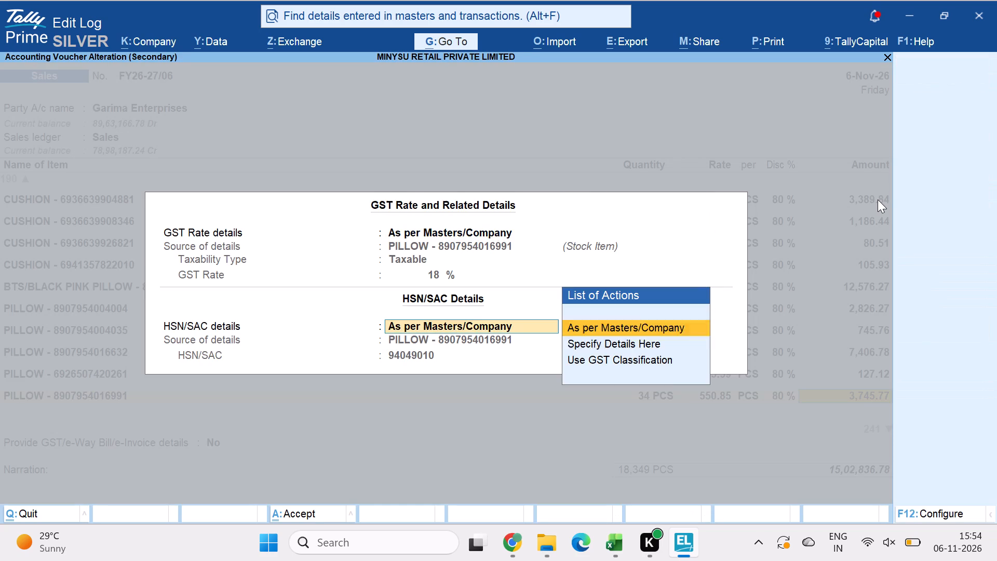
pyautogui.press('Down')
pyautogui.press('Return')
pyautogui.hotkey('ctrl', 'v')
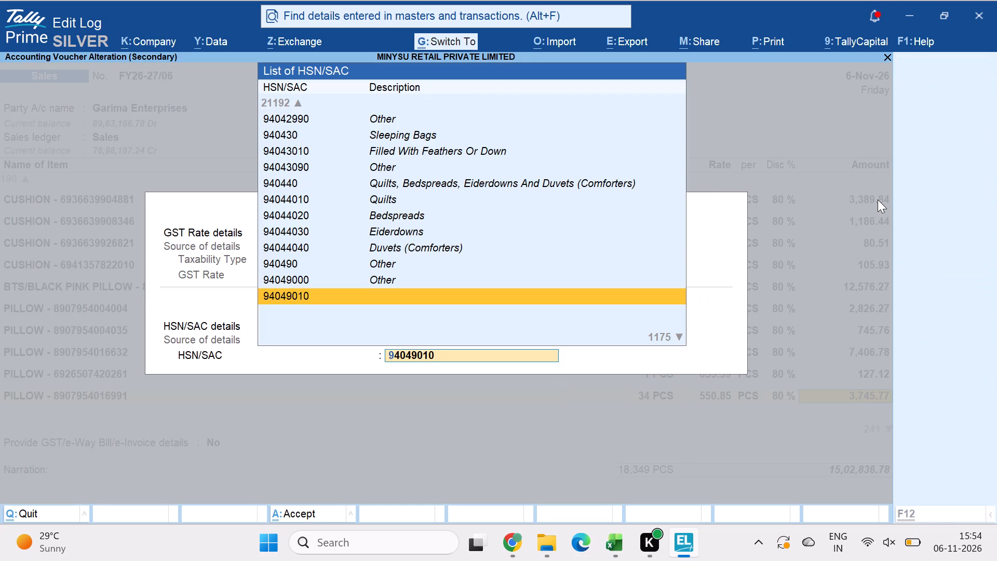
pyautogui.press('Return')
pyautogui.press('Return')
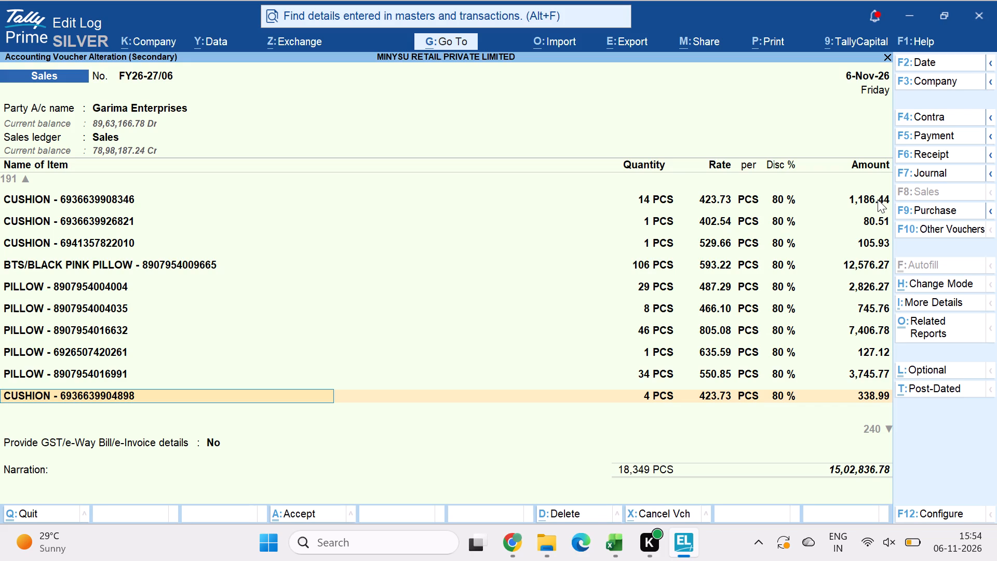
pyautogui.hotkey('ctrl', 'a')
pyautogui.press('Return')
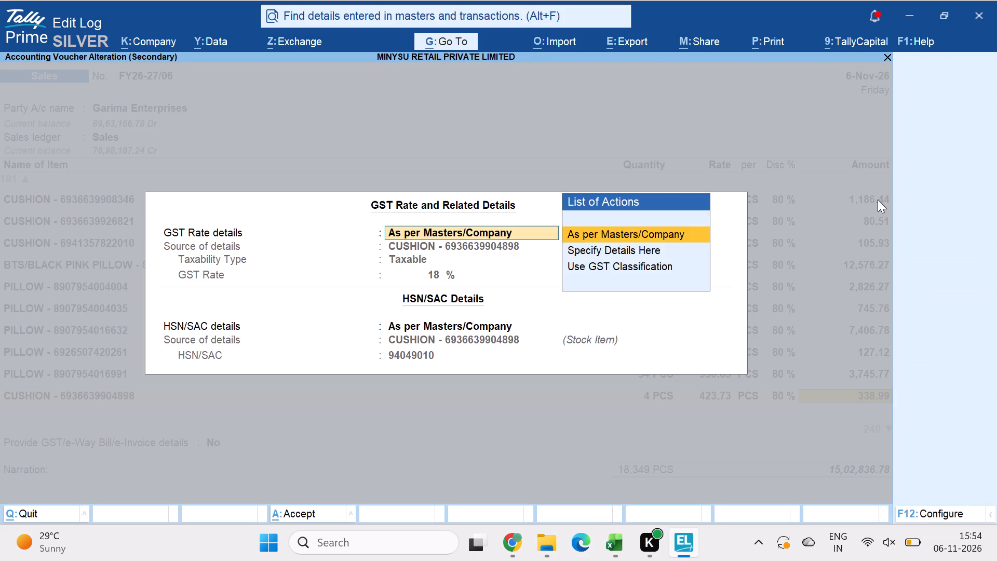
pyautogui.press('Return')
pyautogui.press('Down')
pyautogui.press('Return')
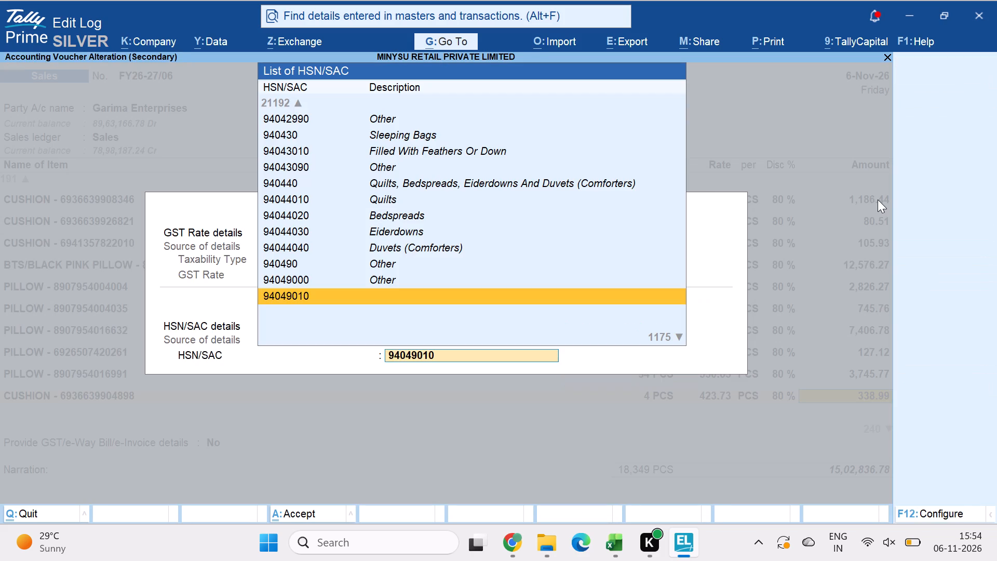
pyautogui.hotkey('ctrl', 'v')
pyautogui.press('Return')
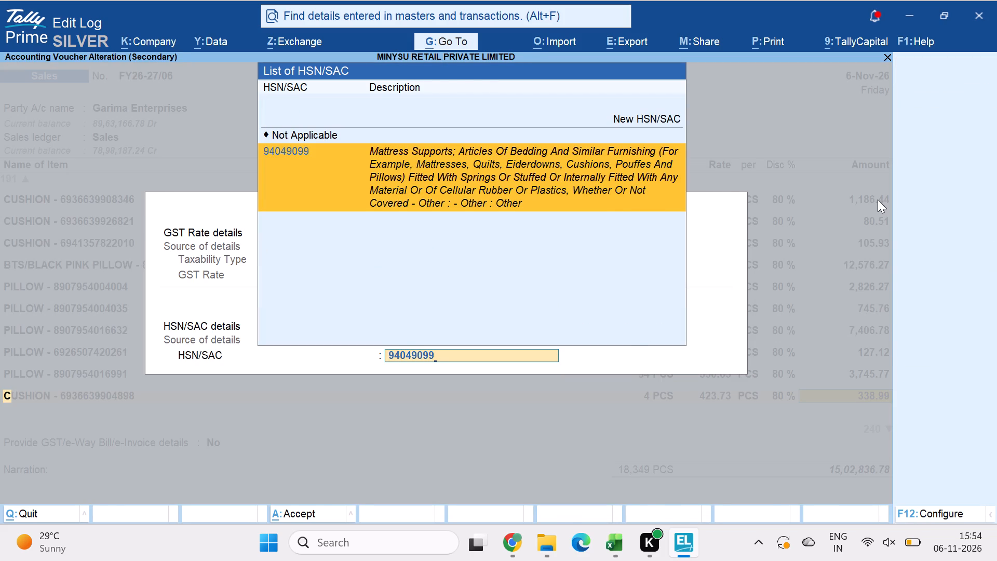
pyautogui.press('Return')
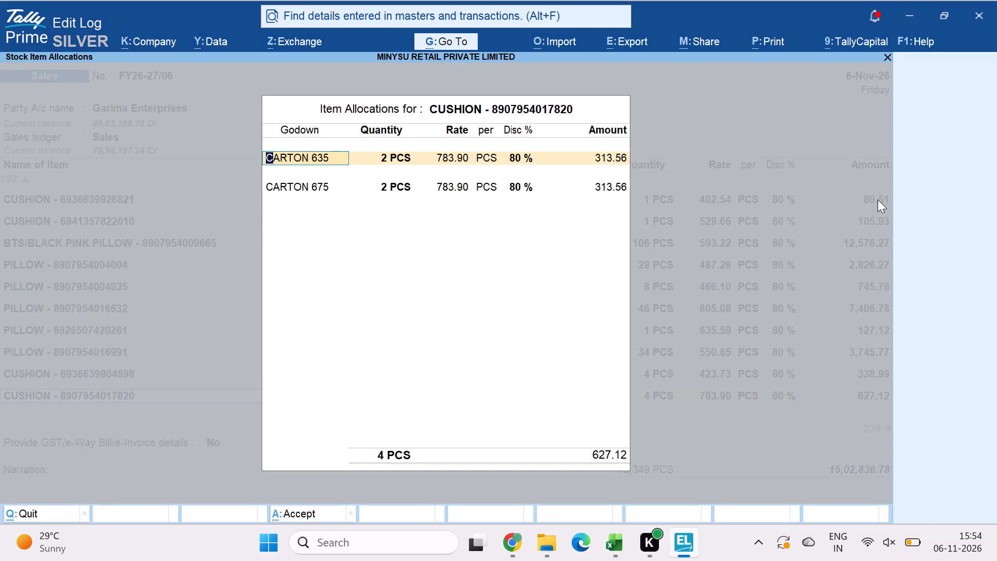
pyautogui.hotkey('ctrl', 'a')
pyautogui.press('Return')
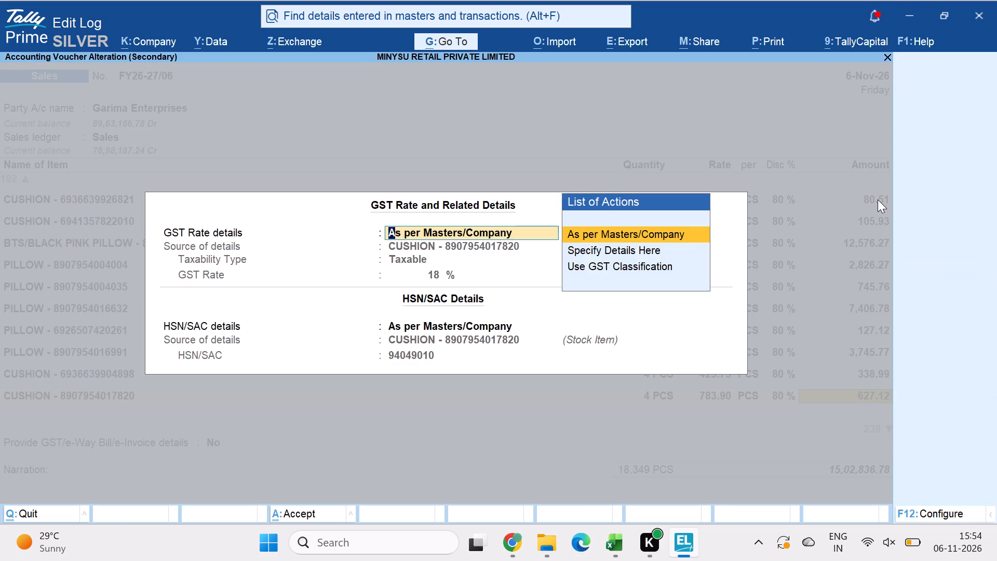
pyautogui.press('Return')
pyautogui.press('Down')
pyautogui.press('Return')
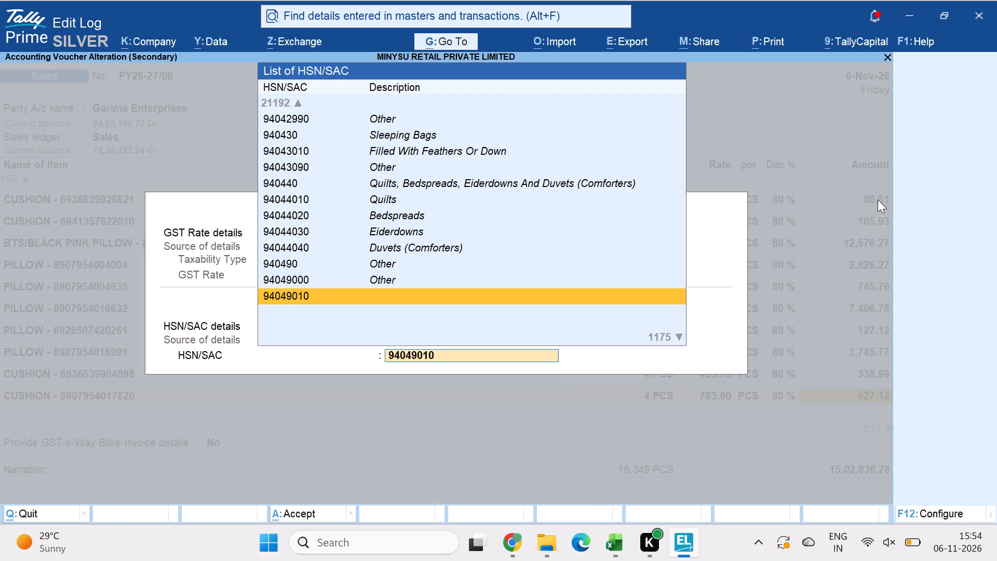
pyautogui.hotkey('ctrl', 'v')
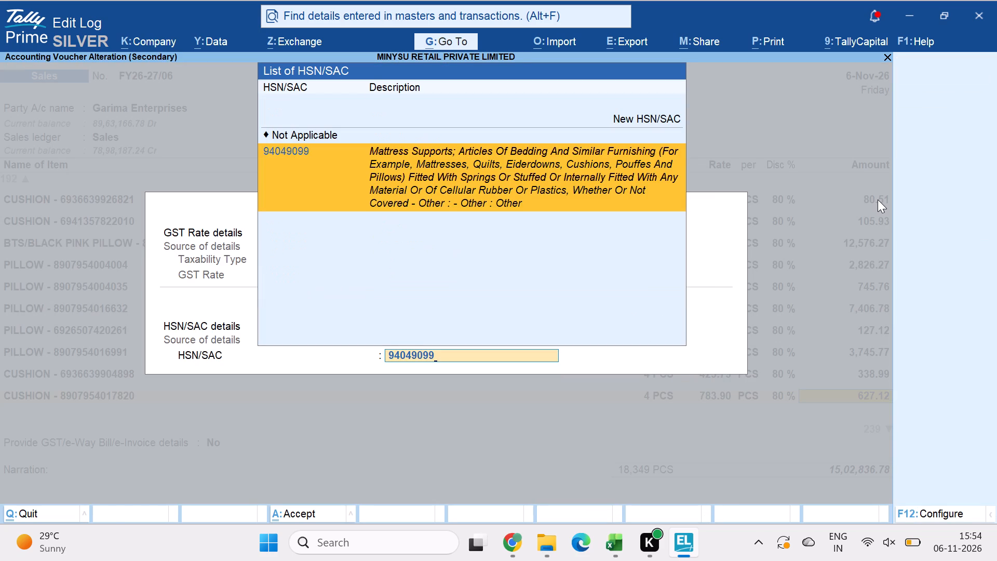
pyautogui.press('Return')
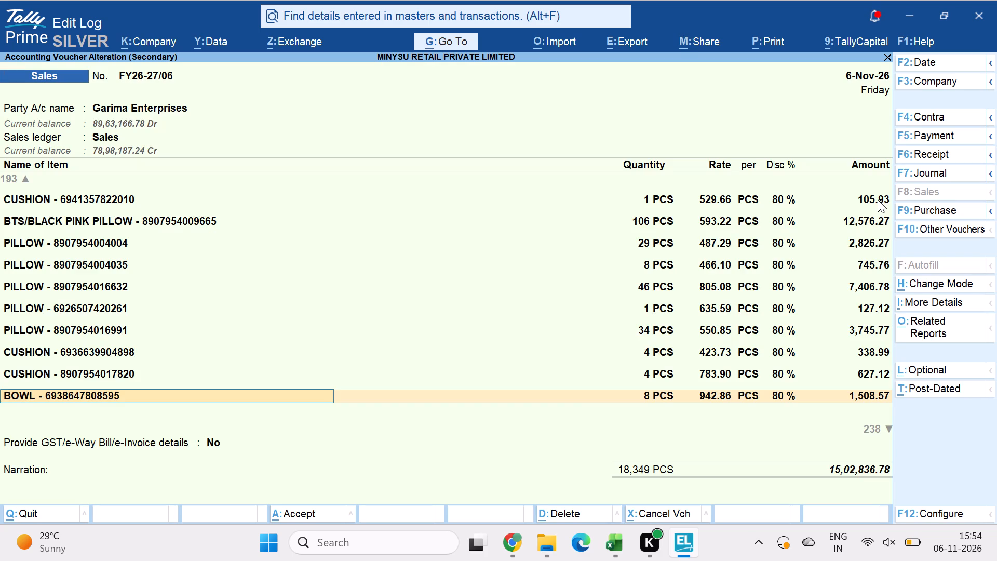
pyautogui.press('Return')
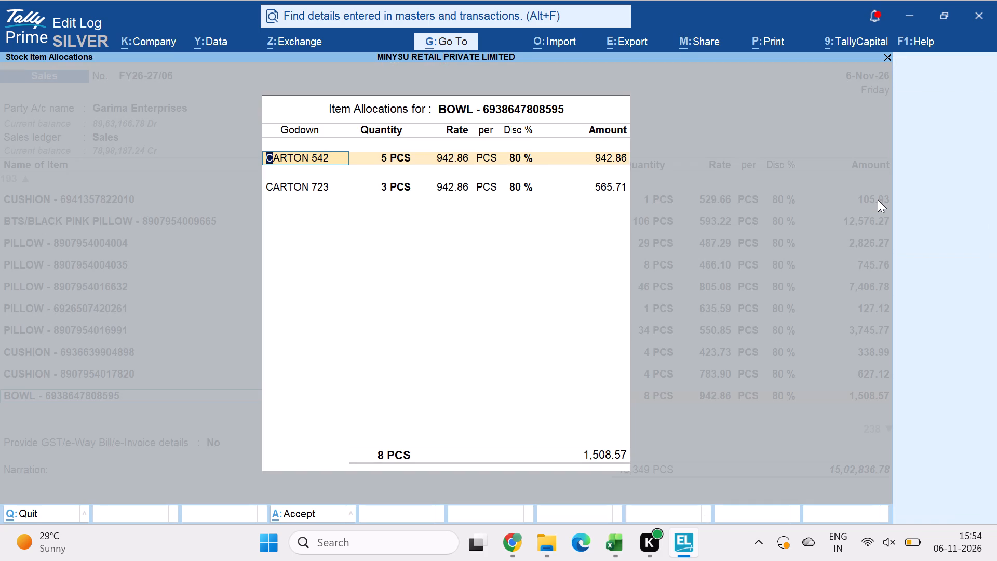
pyautogui.hotkey('ctrl', 'a')
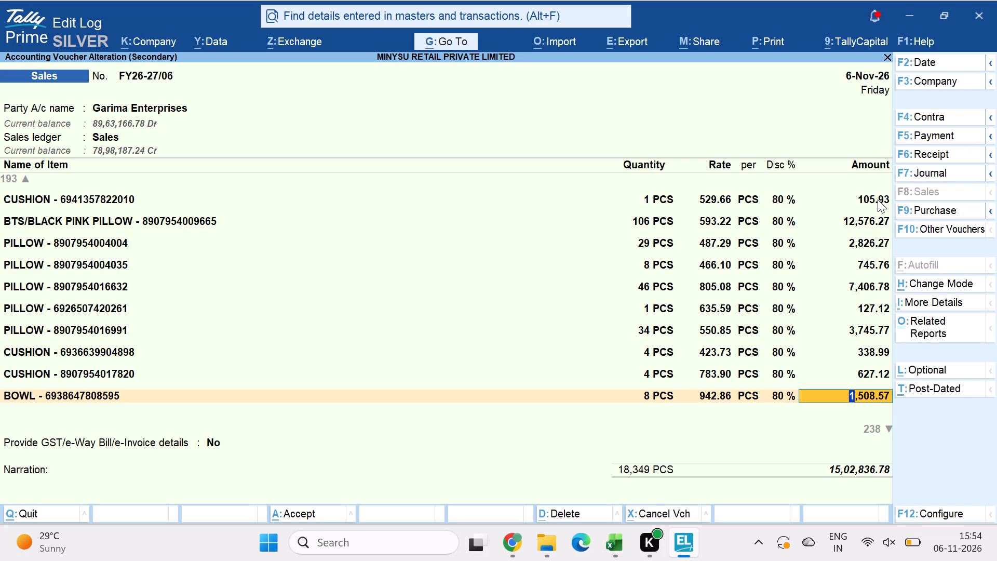
pyautogui.press('Return')
pyautogui.hotkey('ctrl', 'a')
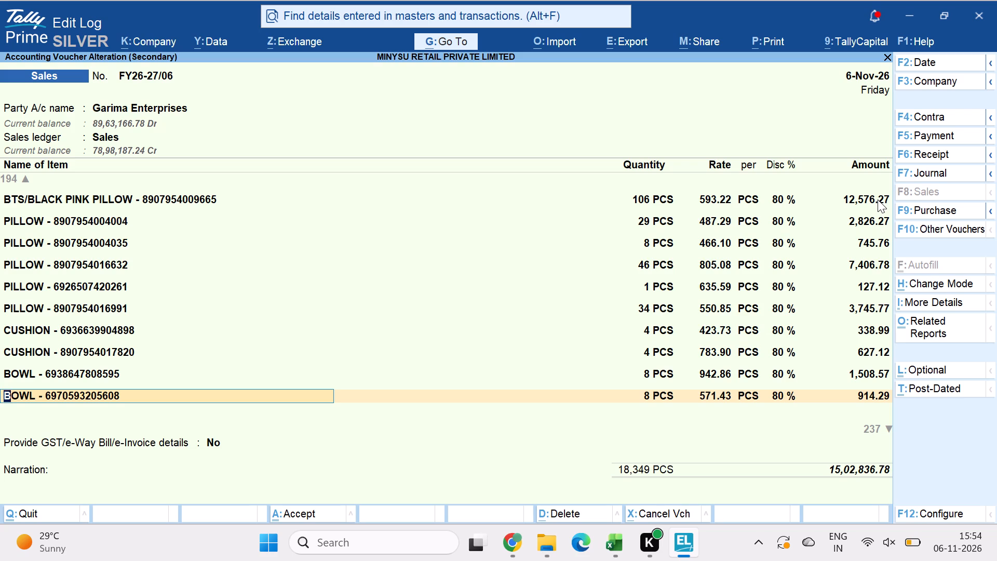
pyautogui.press('Return')
pyautogui.hotkey('ctrl', 'a')
# Look through the item lines following the bowls for any further pillow or cushion lines.
pyautogui.press('Down')
pyautogui.press('Down')
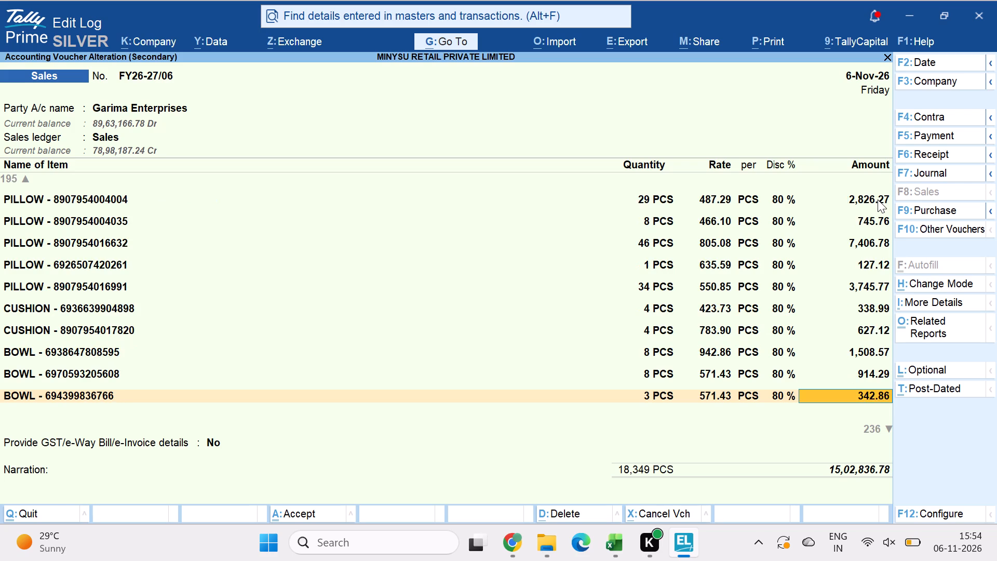
pyautogui.press('Down')
pyautogui.press('Down')
pyautogui.press('Down')
pyautogui.press('Down')
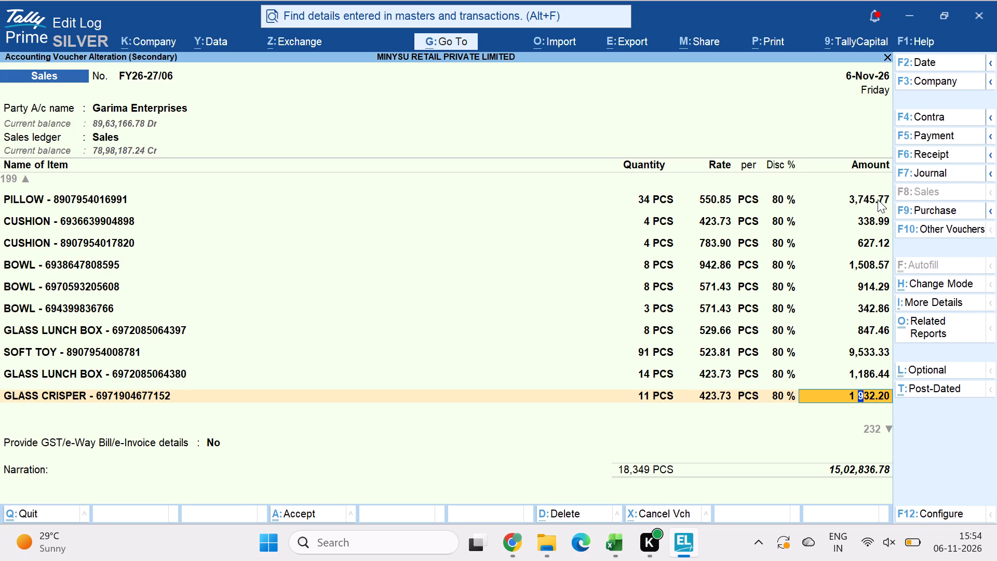
pyautogui.press('Down')
pyautogui.press('Down')
pyautogui.press('Down')
pyautogui.press('Down')
pyautogui.press('Down')
pyautogui.press('Down')
pyautogui.press('Down')
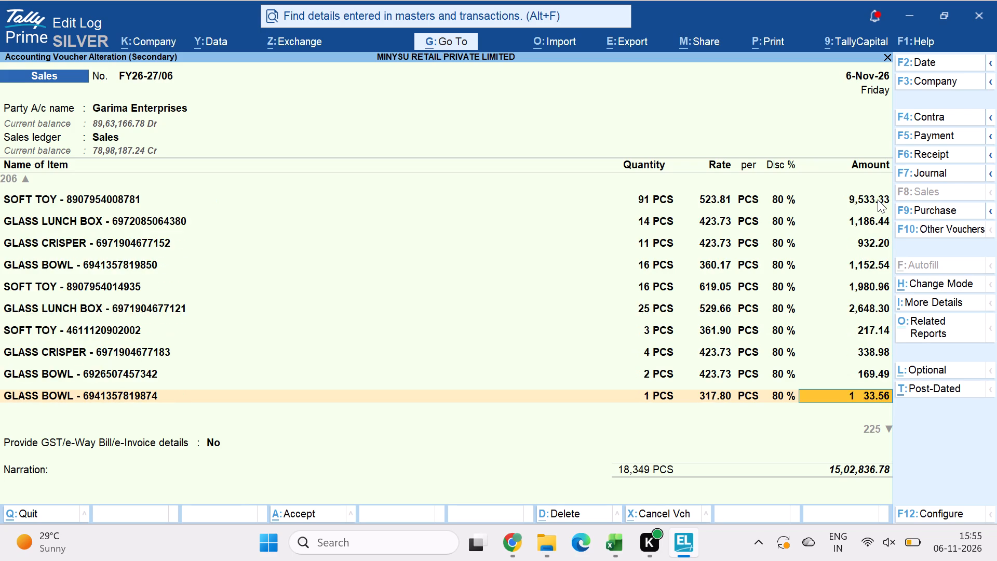
pyautogui.press('Down')
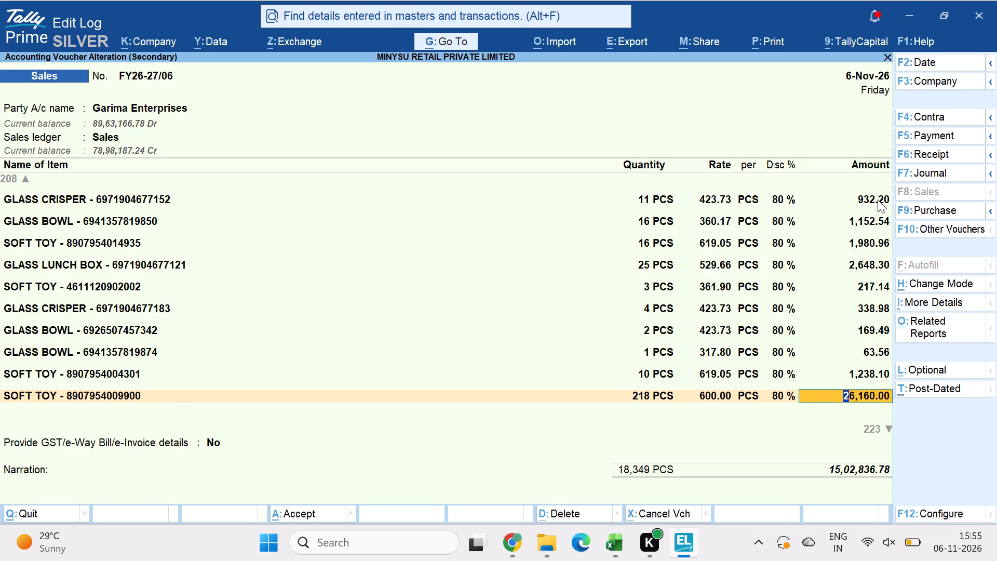
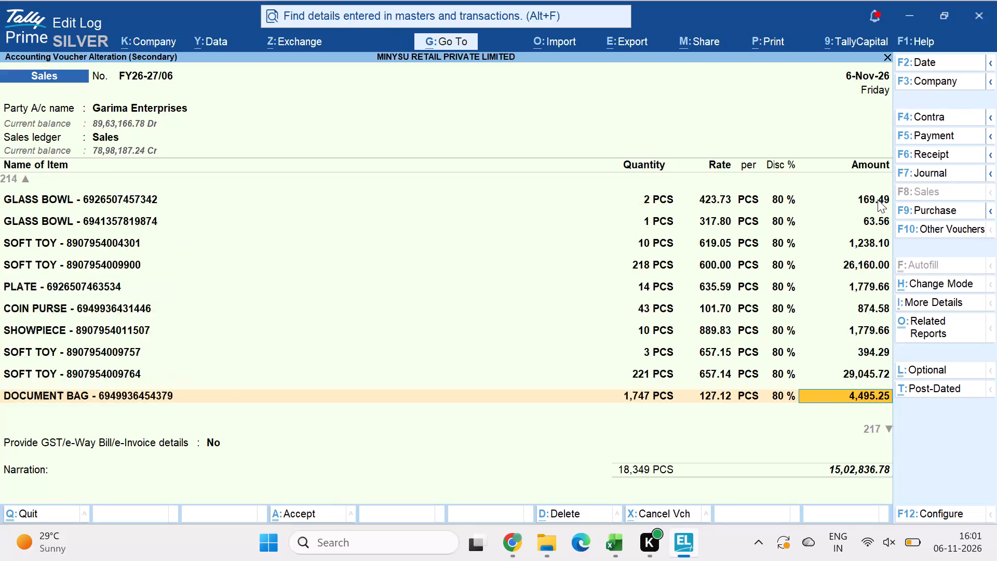
pyautogui.press('Down')
pyautogui.press('Down')
pyautogui.press('Down')
pyautogui.press('Down')
pyautogui.press('Down')
pyautogui.press('Down')
pyautogui.press('Down')
pyautogui.press('Down')
pyautogui.press('Down')
pyautogui.press('Down')
pyautogui.press('Down')
pyautogui.press('Down')
pyautogui.press('Down')
pyautogui.press('Down')
pyautogui.press('Down')
pyautogui.press('Down')
pyautogui.press('Down')
pyautogui.press('Down')
pyautogui.press('Down')
pyautogui.press('Down')
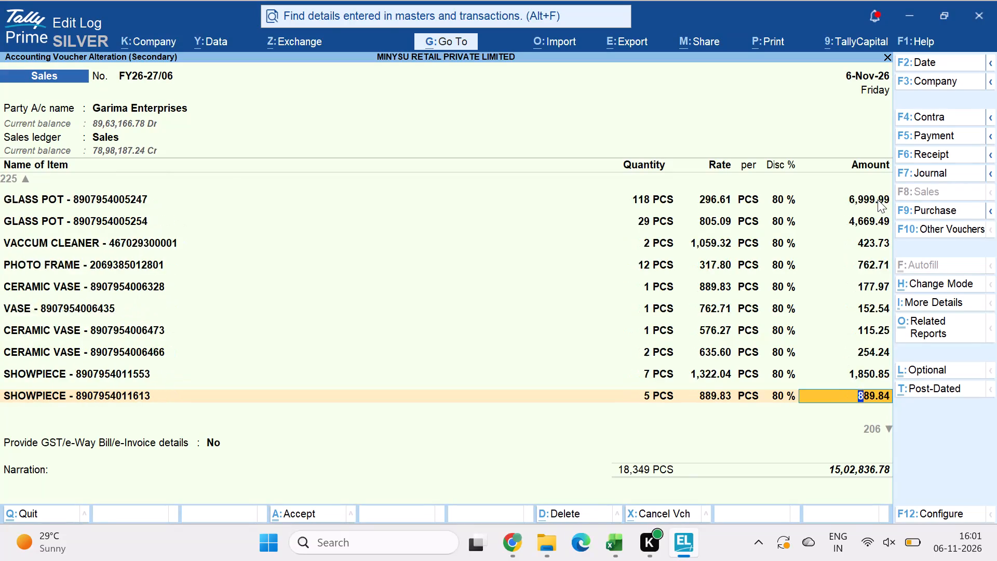
pyautogui.press('Down')
pyautogui.press('Down')
pyautogui.press('Down')
pyautogui.press('Down')
pyautogui.press('Down')
pyautogui.press('Down')
pyautogui.press('Down')
pyautogui.press('Down')
pyautogui.press('Down')
pyautogui.press('Down')
pyautogui.press('Down')
pyautogui.press('Down')
pyautogui.press('Down')
pyautogui.press('Down')
pyautogui.press('Down')
pyautogui.press('Down')
pyautogui.press('Down')
pyautogui.press('Down')
pyautogui.press('Down')
pyautogui.press('Down')
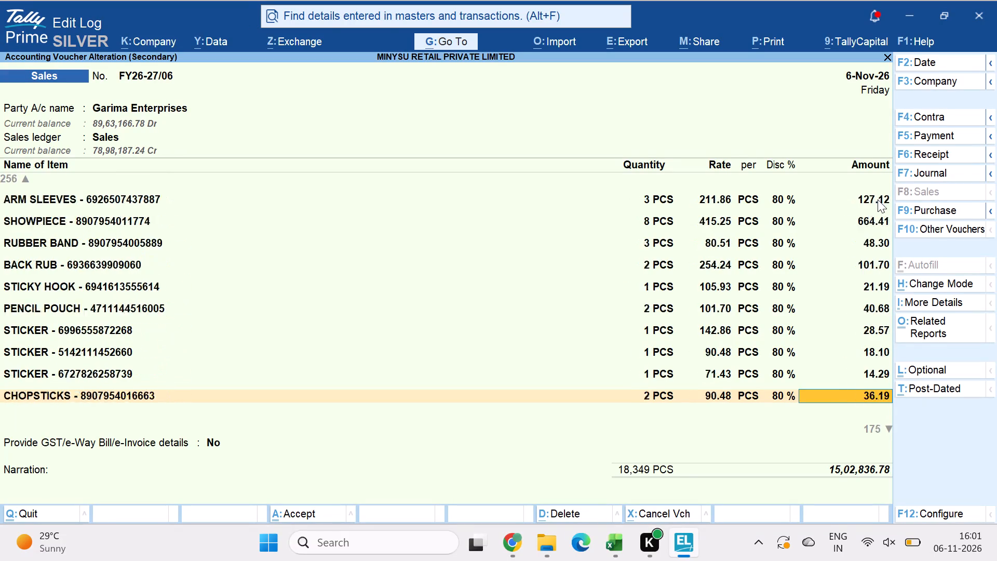
pyautogui.press('Down')
pyautogui.press('Down')
pyautogui.press('Down')
pyautogui.press('Down')
pyautogui.press('Down')
pyautogui.press('Down')
pyautogui.press('Down')
pyautogui.press('Down')
pyautogui.press('Down')
pyautogui.press('Down')
pyautogui.press('Down')
pyautogui.press('Down')
pyautogui.press('Down')
pyautogui.press('Down')
pyautogui.press('Down')
pyautogui.press('Down')
pyautogui.press('Down')
pyautogui.press('Down')
pyautogui.press('Down')
pyautogui.press('Down')
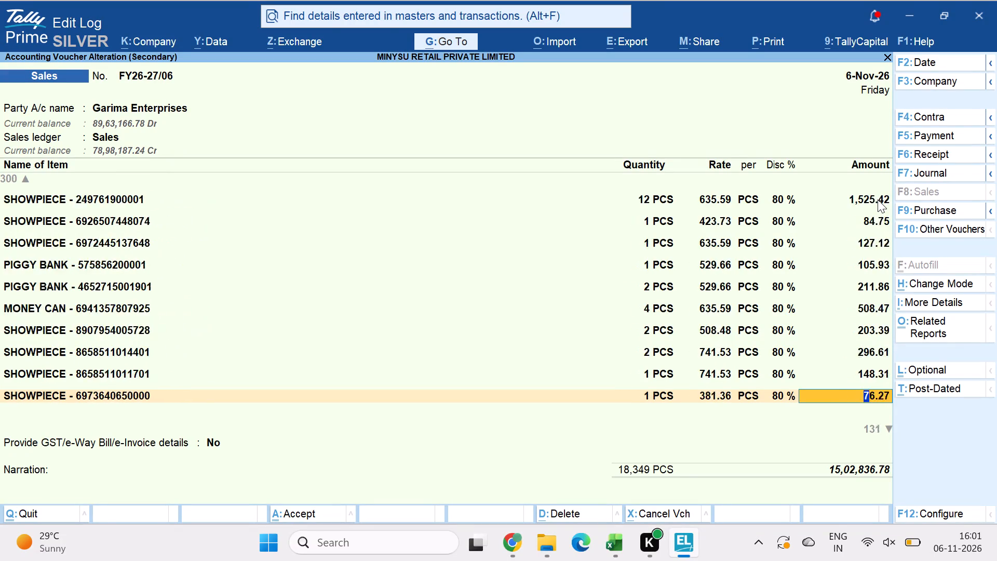
pyautogui.press('Down')
pyautogui.press('Down')
pyautogui.press('Down')
pyautogui.press('Down')
pyautogui.press('Down')
pyautogui.press('Down')
pyautogui.press('Down')
pyautogui.press('Down')
pyautogui.press('Down')
pyautogui.press('Down')
pyautogui.press('Down')
pyautogui.press('Down')
pyautogui.press('Down')
pyautogui.press('Down')
pyautogui.press('Down')
pyautogui.press('Down')
pyautogui.press('Down')
pyautogui.press('Down')
pyautogui.press('Down')
pyautogui.press('Down')
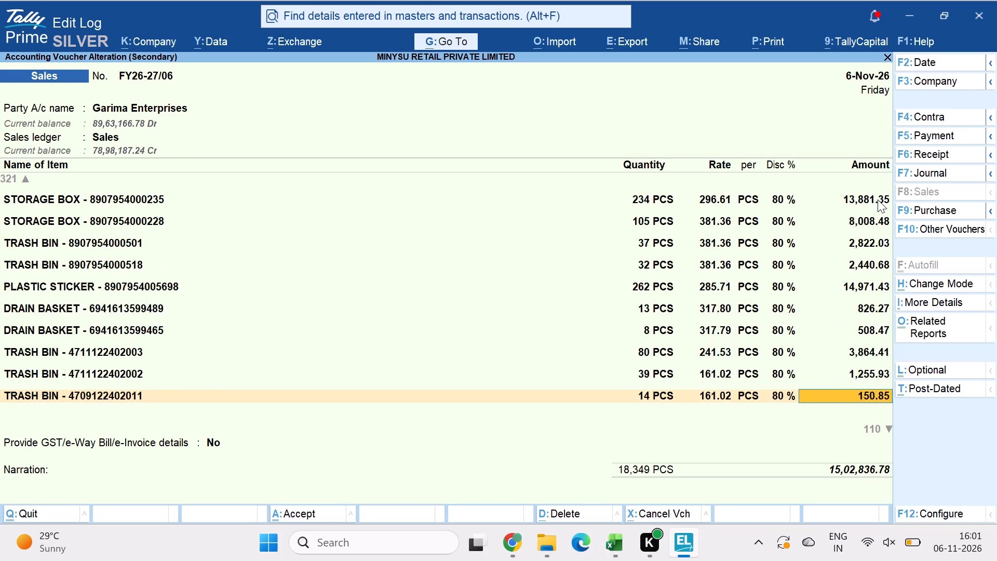
pyautogui.press('Down')
pyautogui.press('Down')
pyautogui.press('Down')
pyautogui.press('Down')
pyautogui.press('Down')
pyautogui.press('Down')
pyautogui.press('Down')
pyautogui.press('Down')
pyautogui.press('Down')
pyautogui.press('Down')
pyautogui.press('Down')
pyautogui.press('Down')
pyautogui.press('Down')
pyautogui.press('Down')
pyautogui.press('Down')
pyautogui.press('Down')
pyautogui.press('Down')
pyautogui.press('Down')
pyautogui.press('Down')
pyautogui.press('Down')
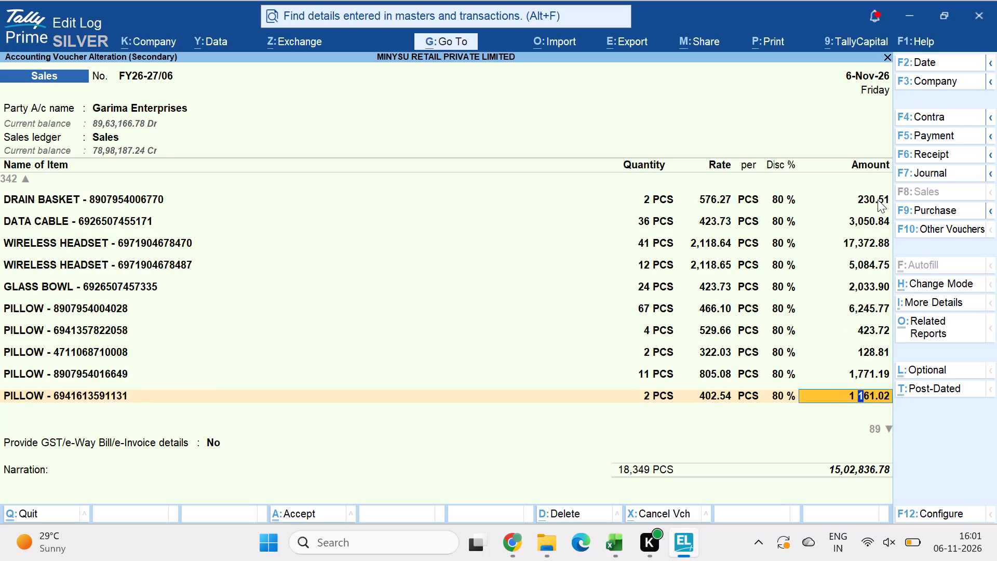
pyautogui.press('Down')
pyautogui.press('Down')
pyautogui.press('Down')
pyautogui.press('Down')
pyautogui.press('Down')
pyautogui.press('Down')
pyautogui.press('Down')
pyautogui.press('Down')
pyautogui.press('Down')
pyautogui.press('Down')
pyautogui.press('Down')
pyautogui.press('Down')
pyautogui.press('Down')
pyautogui.press('Down')
pyautogui.press('Down')
pyautogui.press('Down')
pyautogui.press('Down')
pyautogui.press('Down')
pyautogui.press('Down')
pyautogui.press('Down')
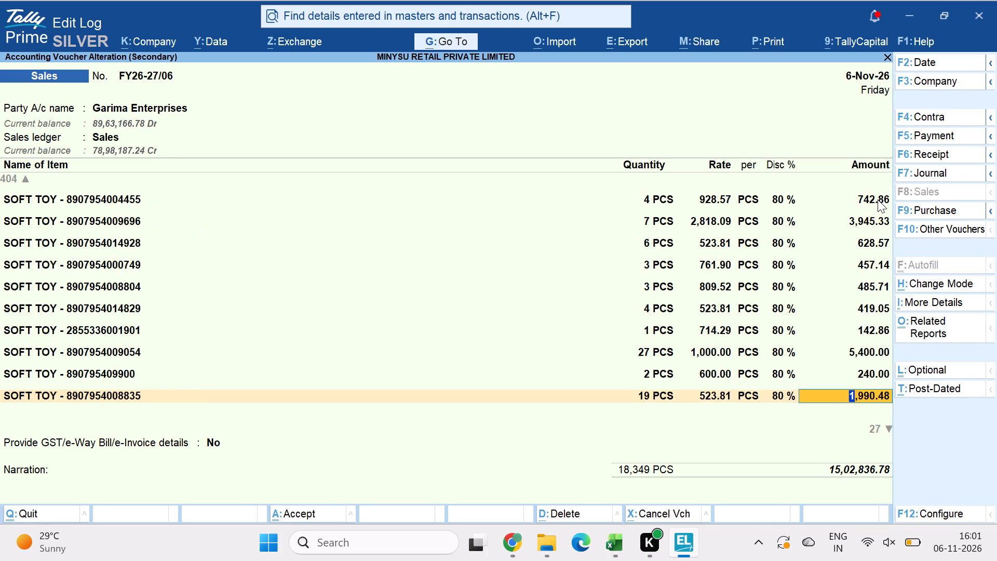
pyautogui.press('Down')
pyautogui.press('Down')
pyautogui.press('Down')
pyautogui.press('Down')
pyautogui.press('Down')
pyautogui.press('Down')
pyautogui.press('Down')
pyautogui.press('Down')
pyautogui.press('Down')
pyautogui.press('Down')
pyautogui.press('Down')
pyautogui.press('Down')
pyautogui.press('Down')
pyautogui.press('Down')
pyautogui.press('Down')
pyautogui.press('Down')
pyautogui.press('Down')
pyautogui.press('Down')
pyautogui.press('Down')
pyautogui.press('Down')
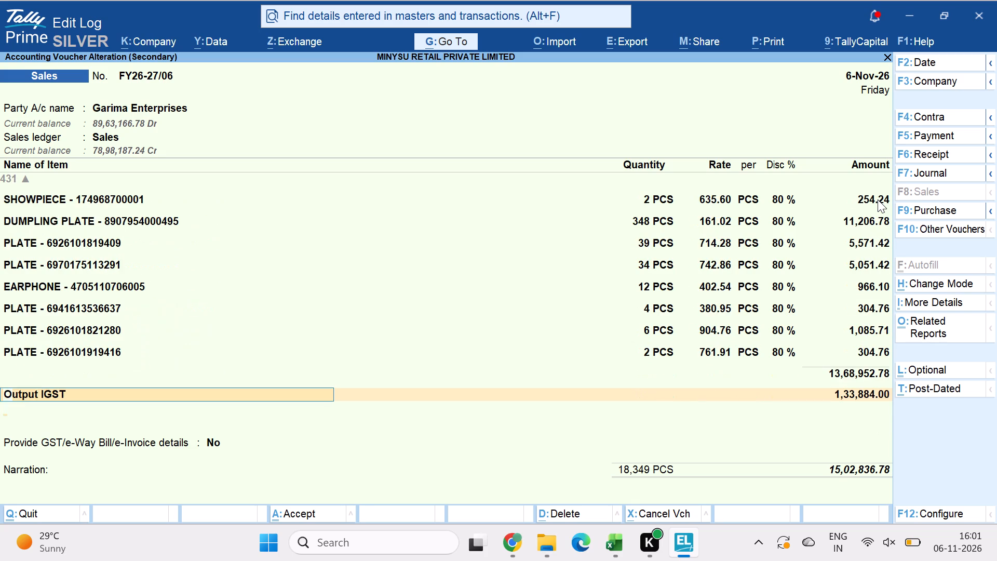
# Add the Round Off ledger below Output IGST with an amount of 0.22.
pyautogui.press('BackSpace')
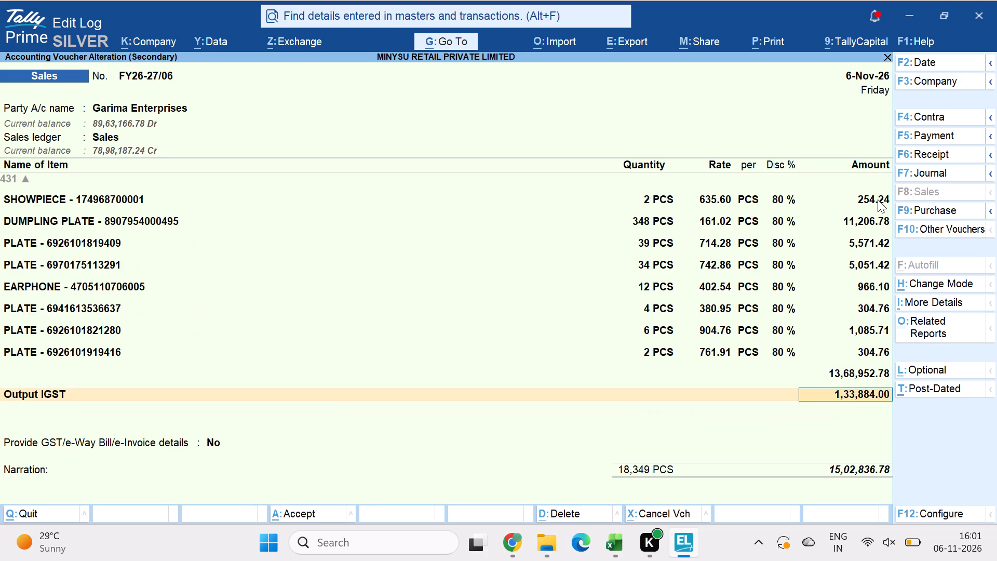
pyautogui.press('Return')
pyautogui.write('rou')
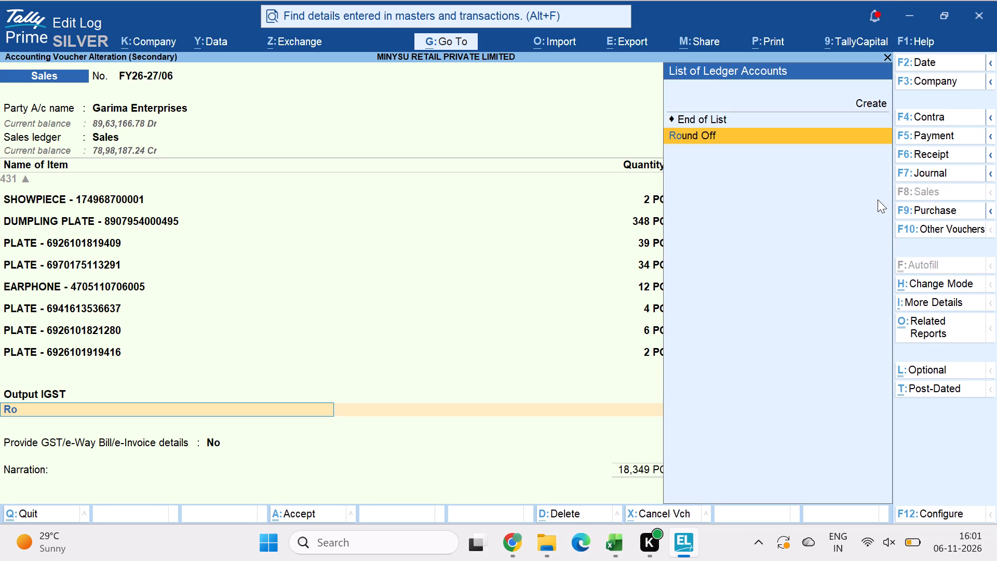
pyautogui.press('Return')
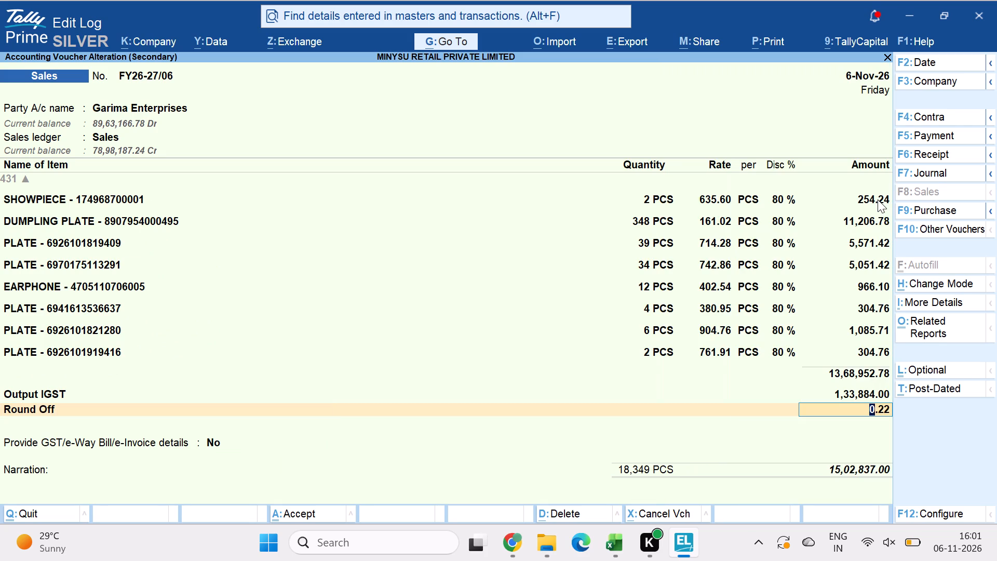
# Switch to the StockItem workbook in Excel to view the Tally Upload 541-734 sheet, and return to TallyPrime.
pyautogui.hotkey('alt', 'Tab')
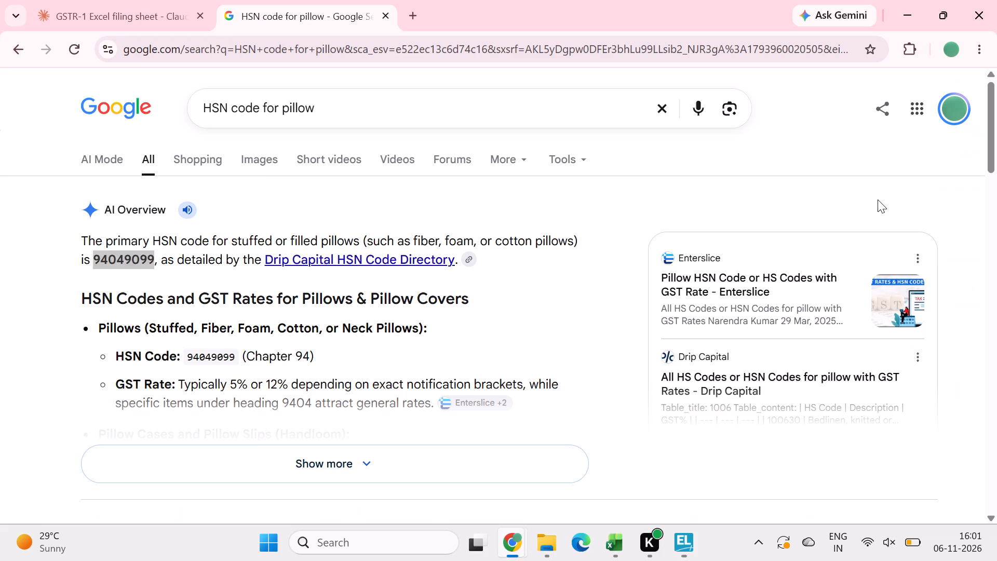
pyautogui.hotkey('alt', 'Tab')
pyautogui.hotkey('alt', 'Tab')
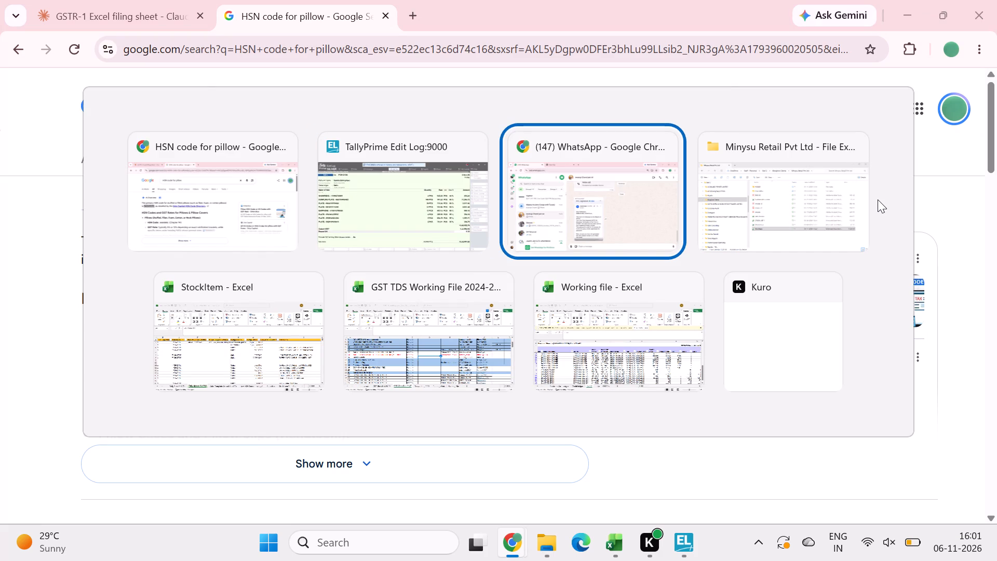
pyautogui.hotkey('alt', 'Down')
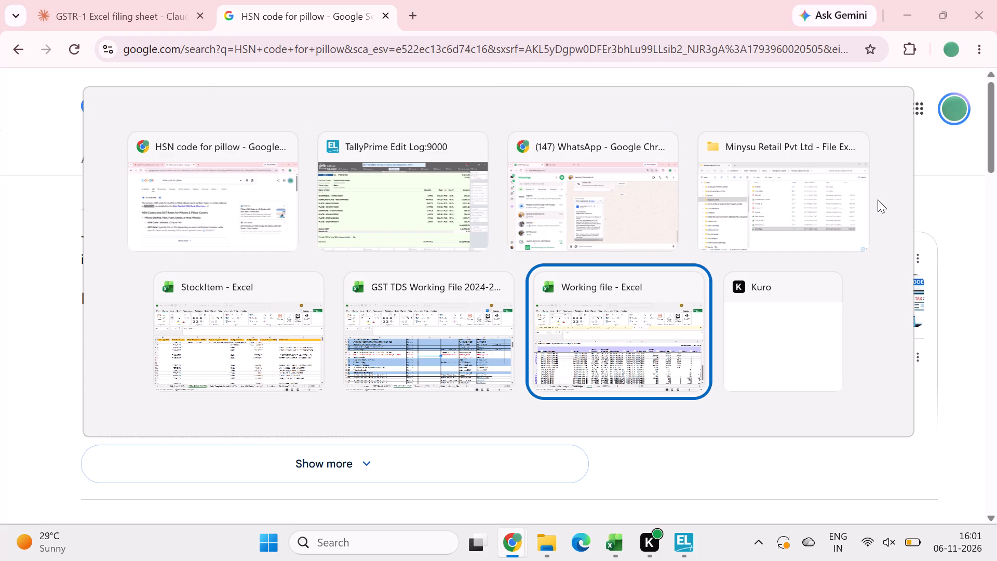
pyautogui.hotkey('alt', 'Left')
pyautogui.hotkey('alt', 'Left')
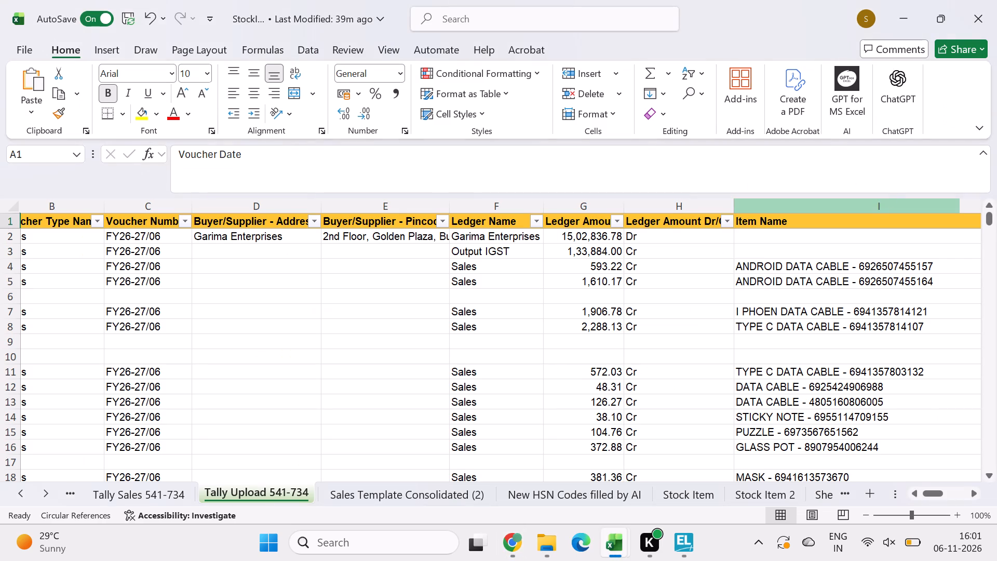
pyautogui.hotkey('alt', 'Tab')
pyautogui.hotkey('alt', 'Tab')
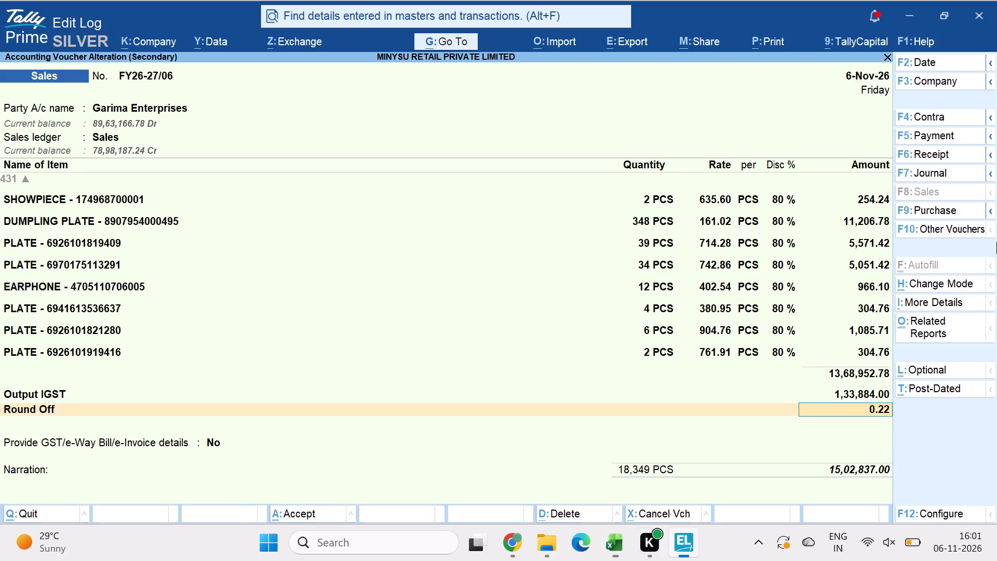
# Accept the Round Off amount of 0.22 and end the voucher's ledger entries.
pyautogui.press('Return')
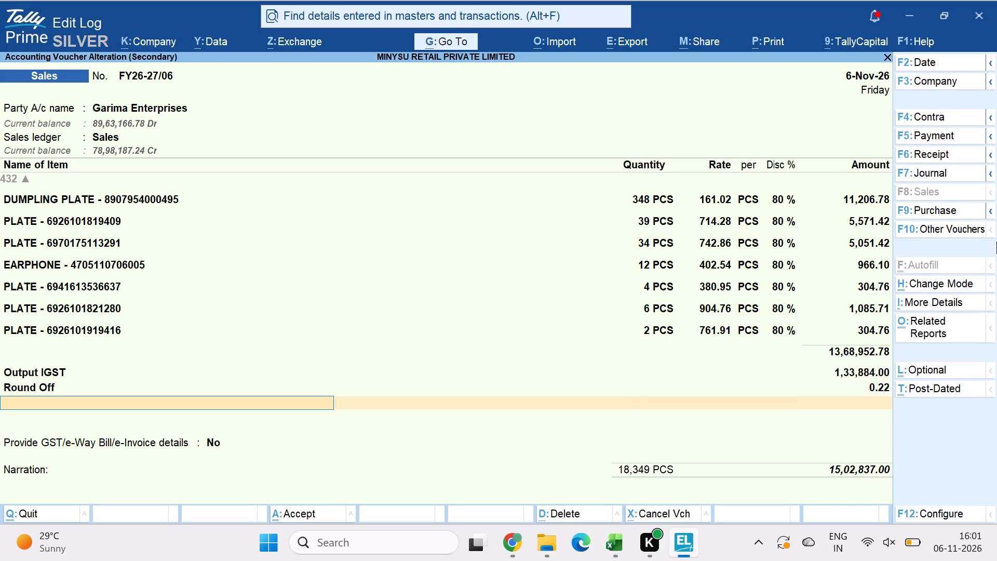
pyautogui.press('Return')
# Open the voucher's e-Way Bill details and enter 06-11-26 as the e-Way Bill date, leaving the bill number blank.
pyautogui.press('Down')
pyautogui.press('Return')
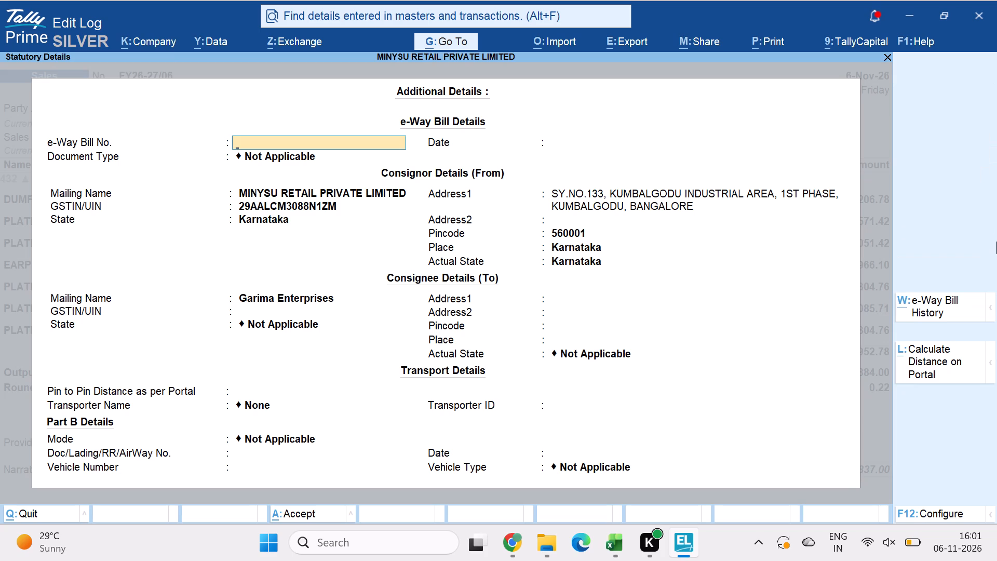
pyautogui.press('Return')
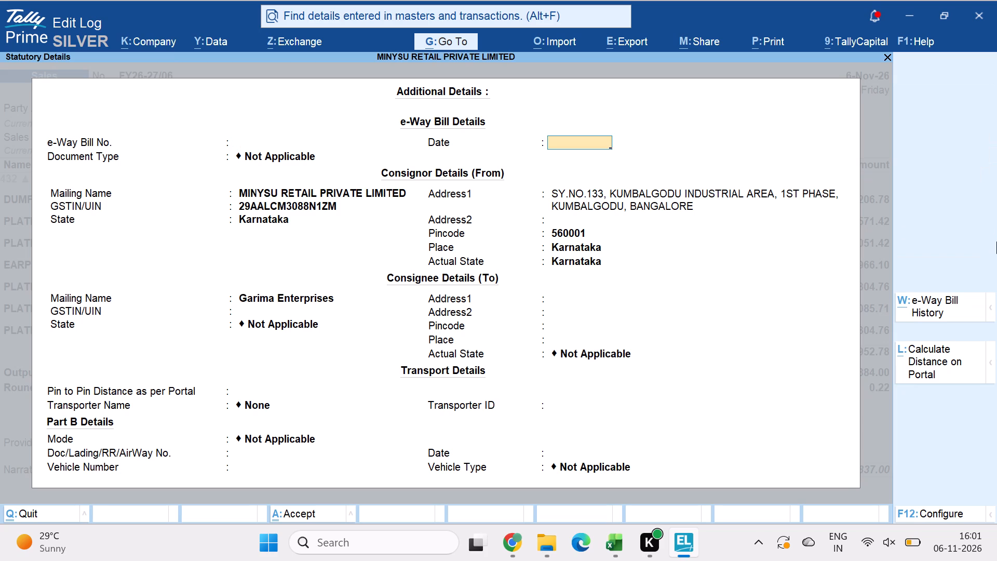
pyautogui.press('0')
pyautogui.write('6-')
pyautogui.write('11')
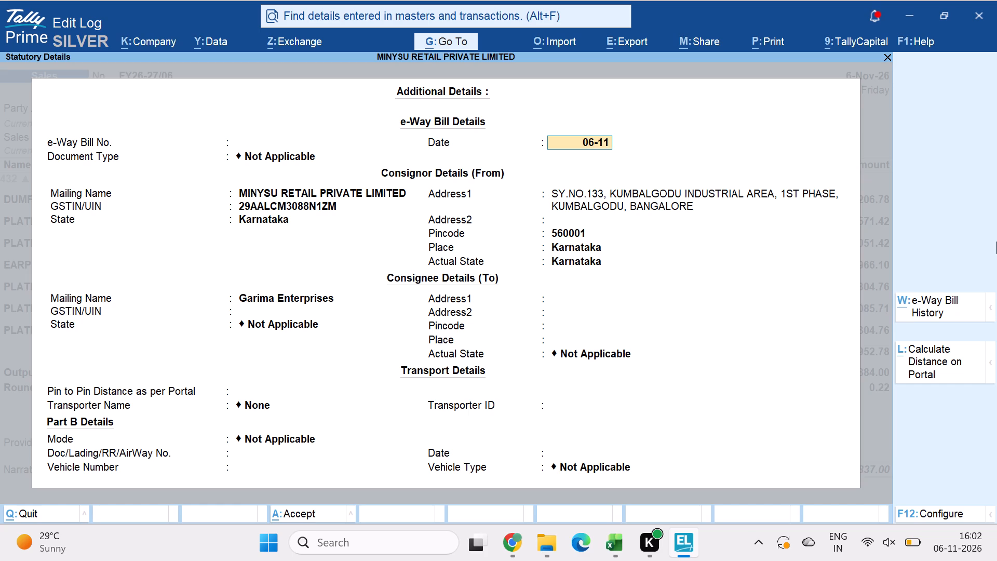
pyautogui.write('-26')
pyautogui.press('Return')
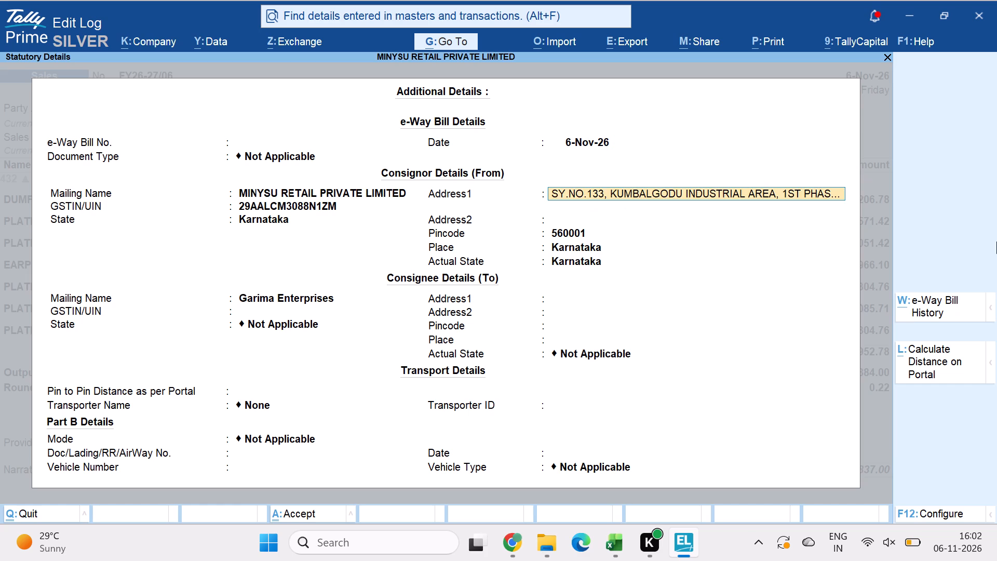
# Set the e-Way Bill document type to Bill of Supply.
pyautogui.press('Return')
pyautogui.press('BackSpace')
pyautogui.press('BackSpace')
pyautogui.press('BackSpace')
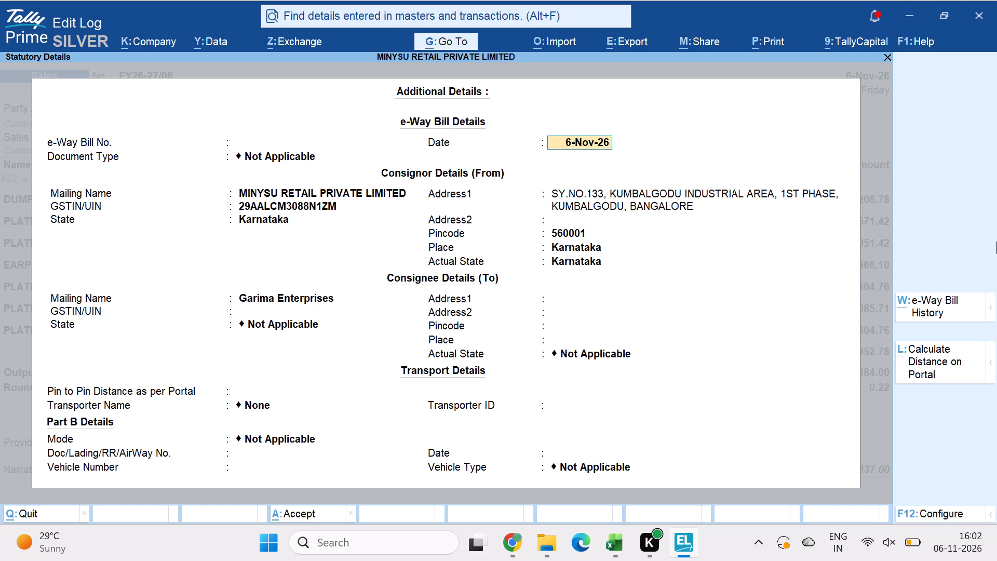
pyautogui.press('Return')
pyautogui.press('Return')
pyautogui.press('BackSpace')
pyautogui.press('BackSpace')
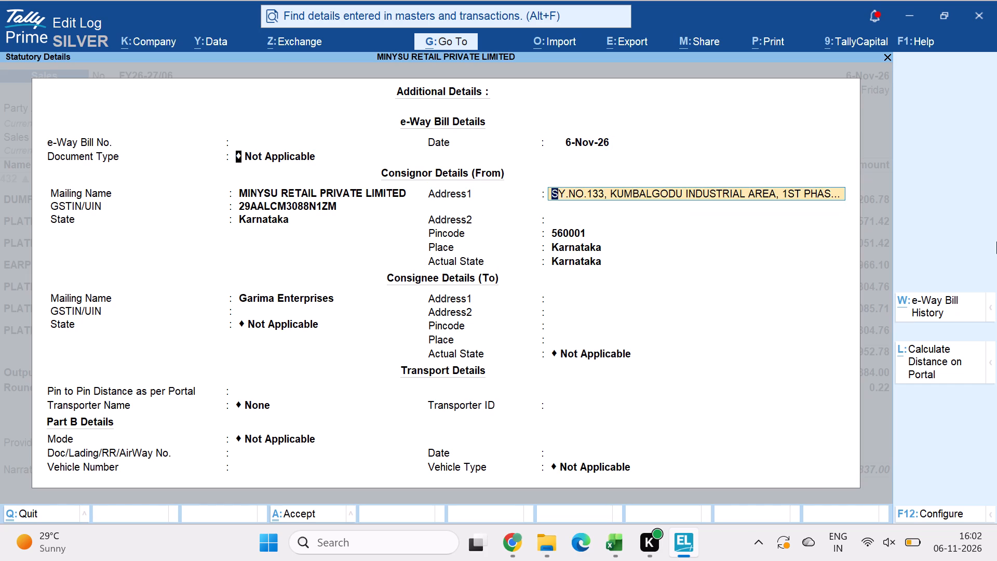
pyautogui.press('Down')
pyautogui.press('Down')
pyautogui.press('Return')
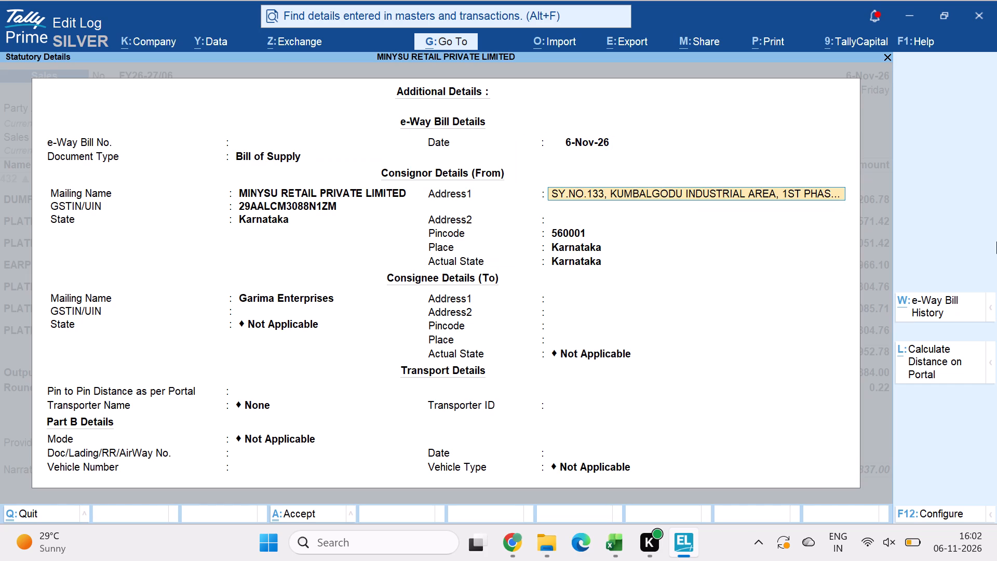
# Accept the existing consignor address, pincode and place, and go to Address1 in the consignee details.
pyautogui.press('Return')
pyautogui.press('Return')
pyautogui.press('Return')
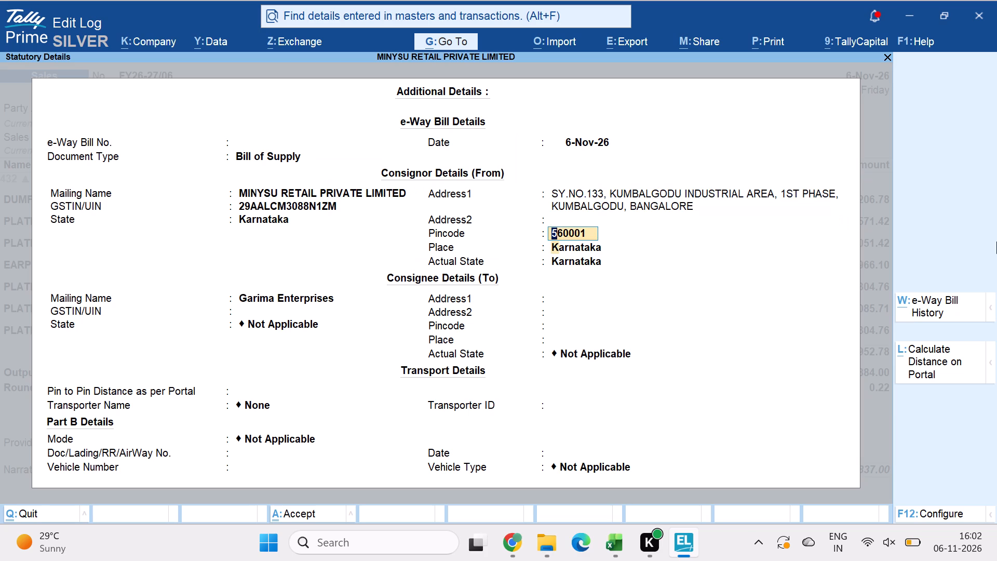
pyautogui.press('Return')
pyautogui.press('Return')
pyautogui.press('Return')
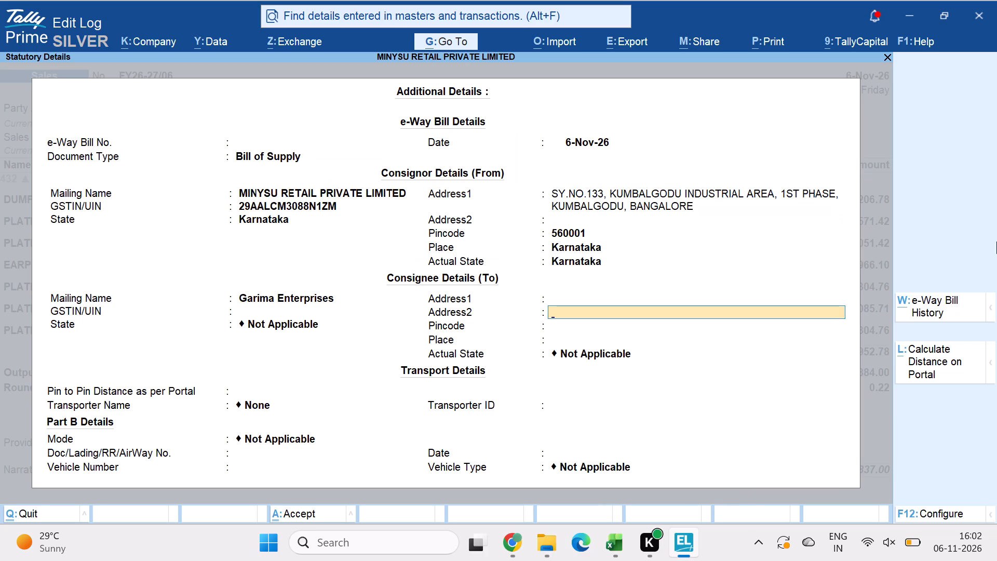
pyautogui.press('Return')
pyautogui.press('BackSpace')
pyautogui.press('BackSpace')
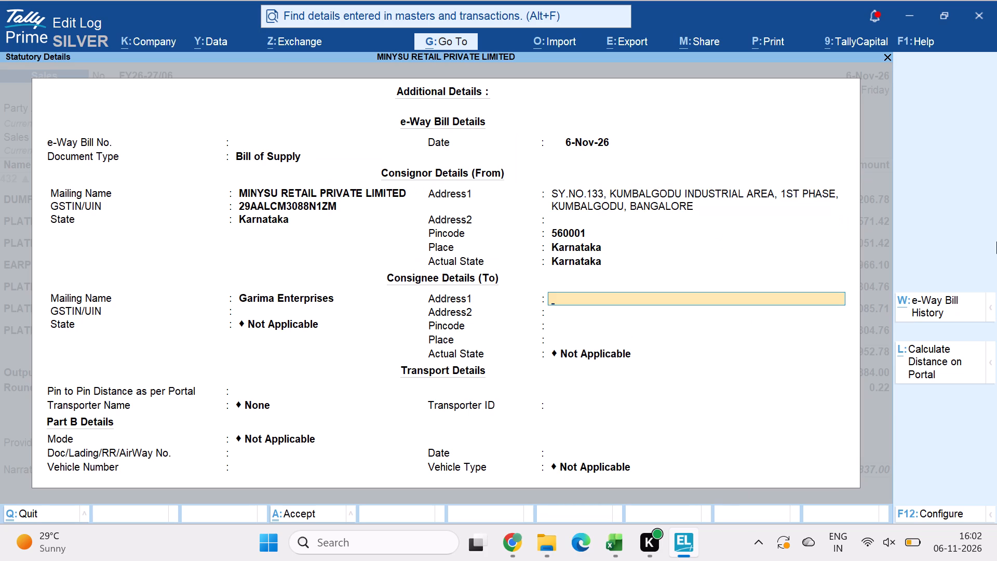
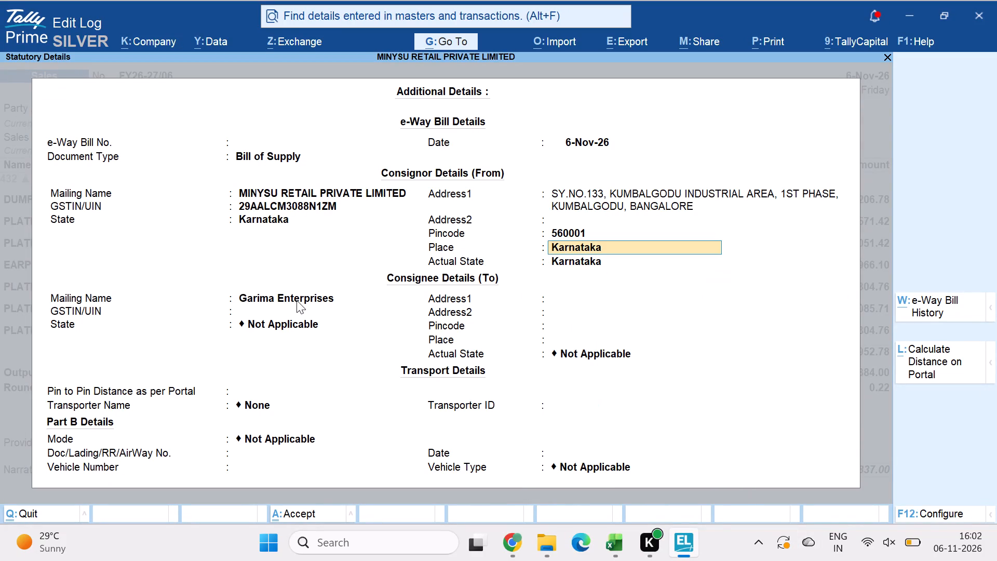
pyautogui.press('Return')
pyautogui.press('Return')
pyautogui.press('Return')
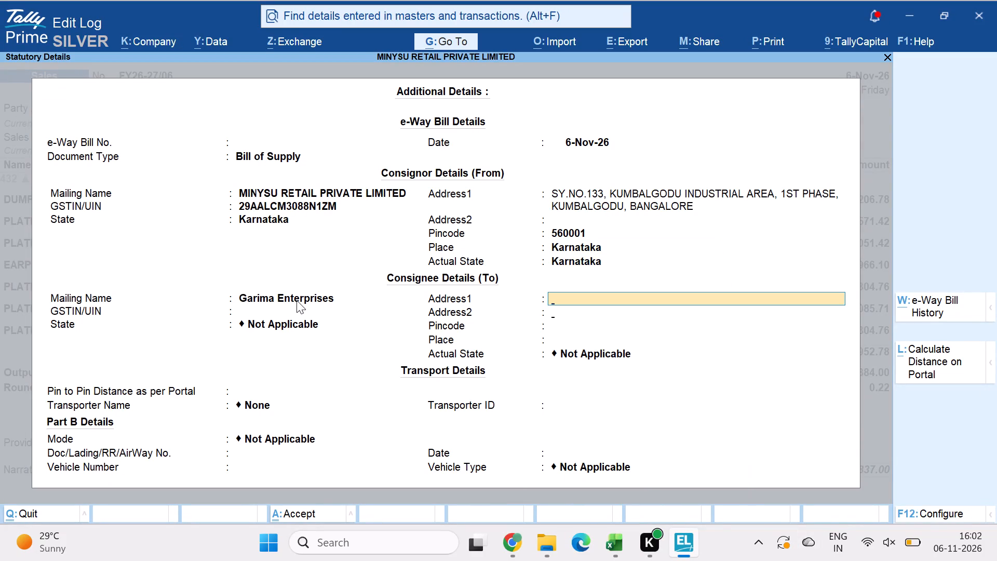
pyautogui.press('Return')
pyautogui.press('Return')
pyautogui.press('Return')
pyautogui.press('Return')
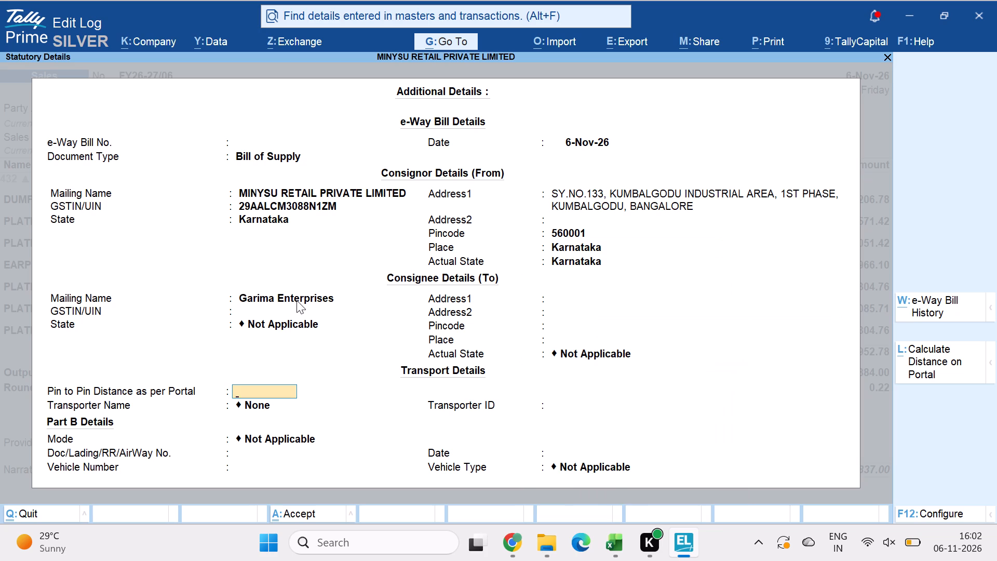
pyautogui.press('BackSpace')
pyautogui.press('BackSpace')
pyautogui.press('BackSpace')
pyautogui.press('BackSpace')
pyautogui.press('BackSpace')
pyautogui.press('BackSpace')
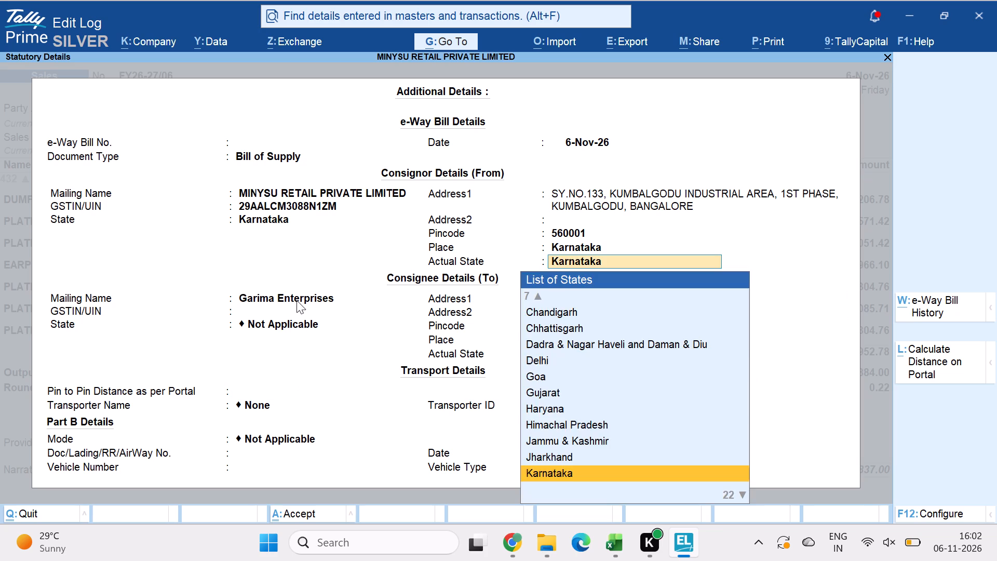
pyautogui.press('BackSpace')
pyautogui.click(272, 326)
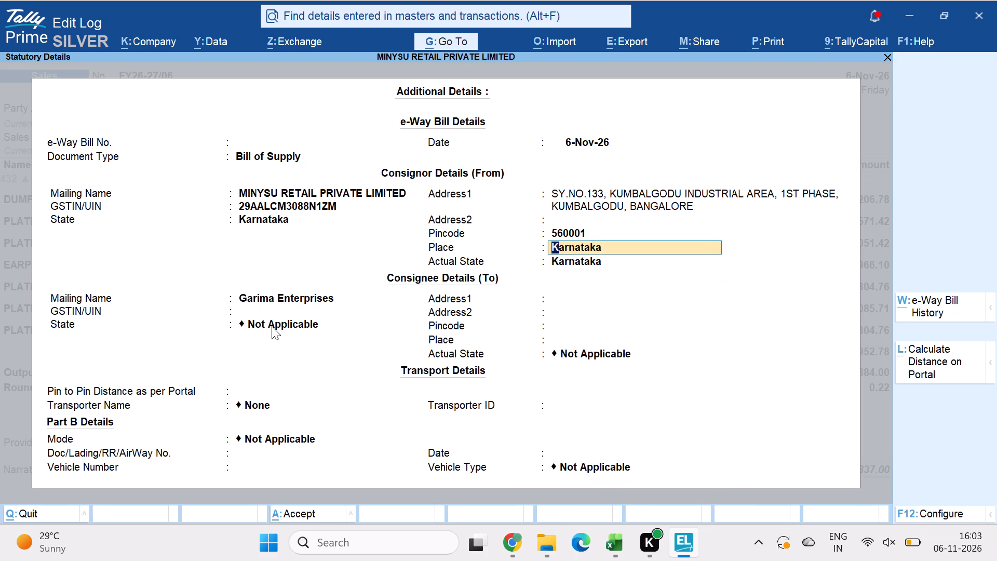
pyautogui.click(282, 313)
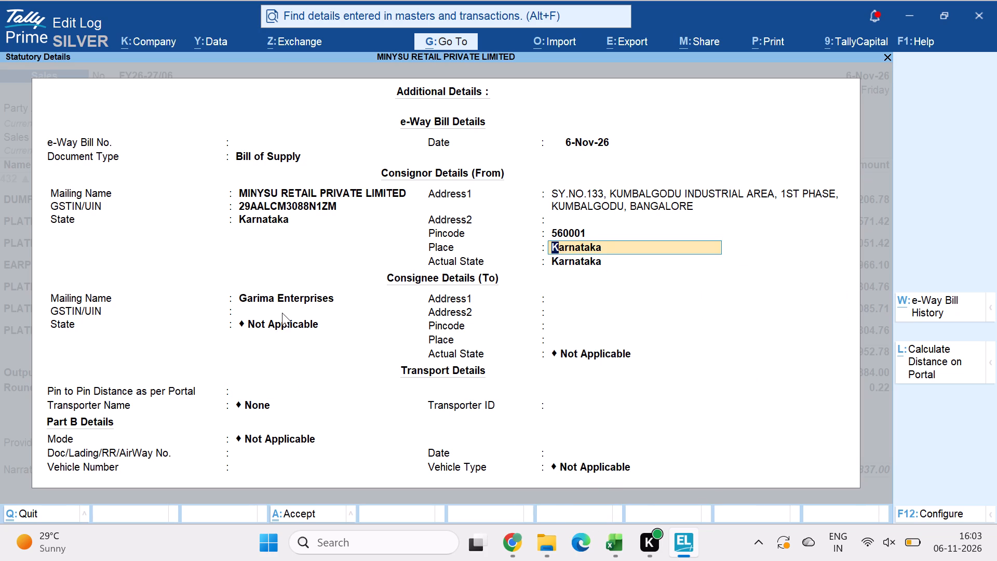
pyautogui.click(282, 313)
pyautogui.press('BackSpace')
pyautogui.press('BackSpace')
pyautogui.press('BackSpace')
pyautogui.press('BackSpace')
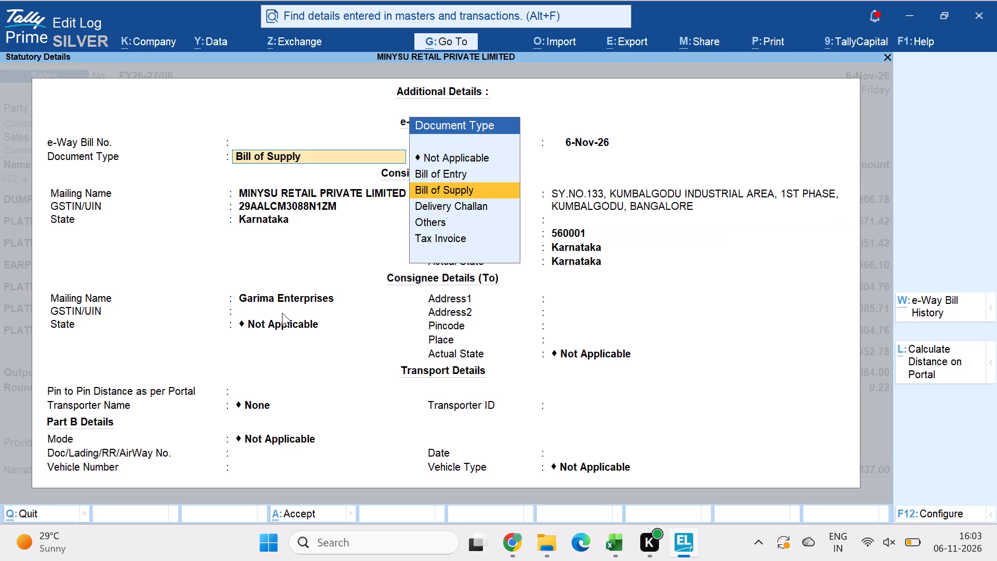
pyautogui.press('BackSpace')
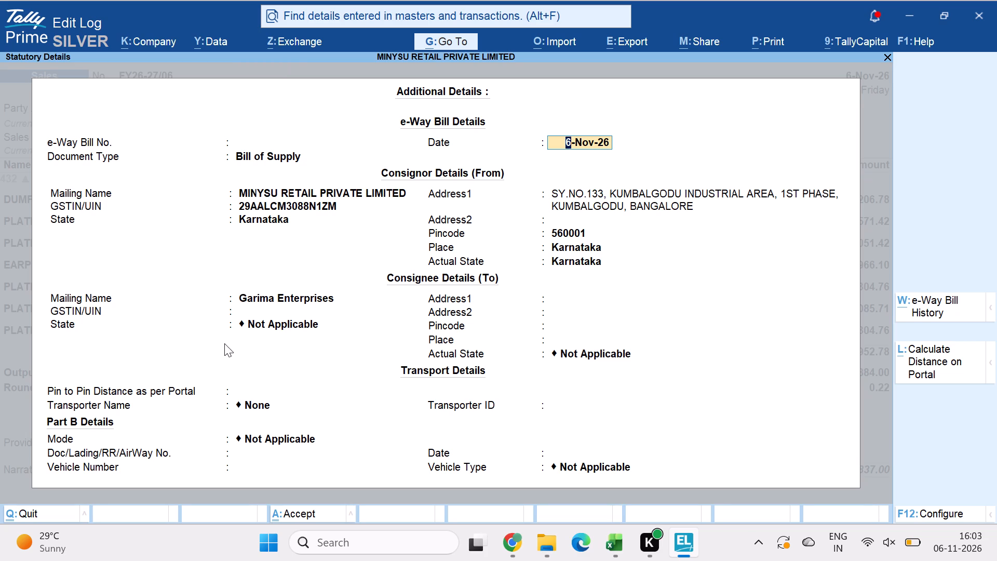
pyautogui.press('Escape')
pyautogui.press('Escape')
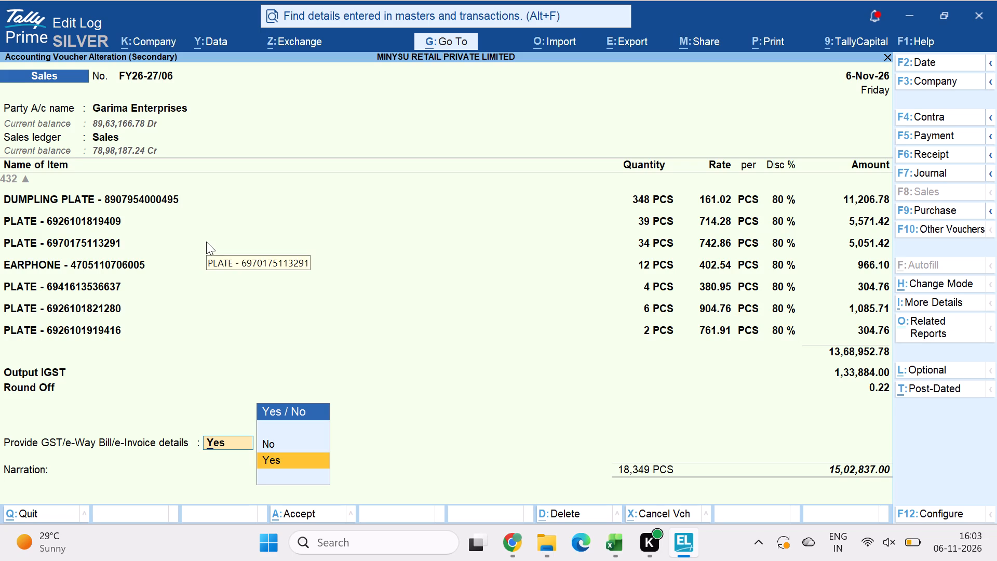
# Open the voucher's party details for Garima Enterprises and fetch the portal details using the party's GSTIN.
pyautogui.click(163, 107)
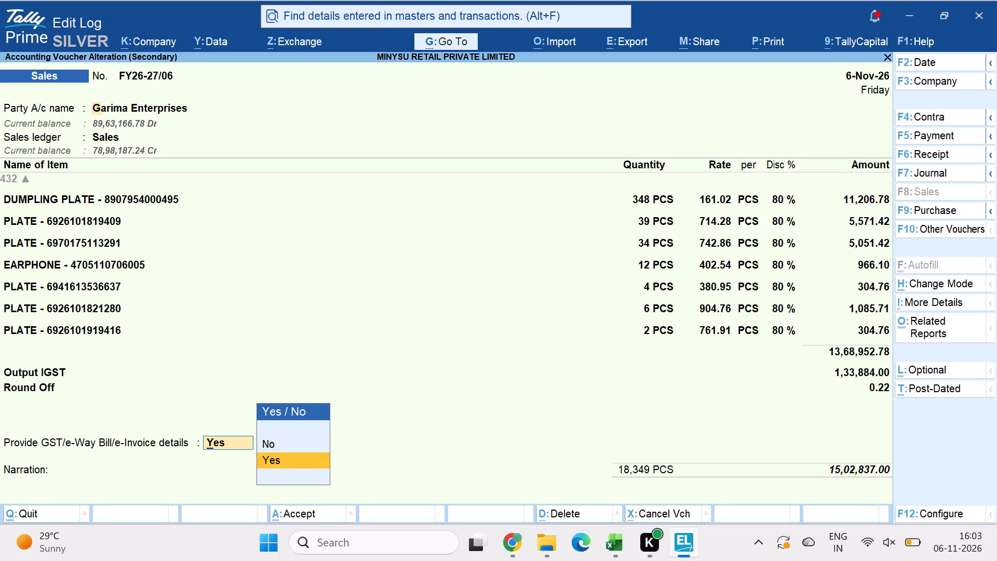
pyautogui.press('Return')
pyautogui.hotkey('ctrl', 'a')
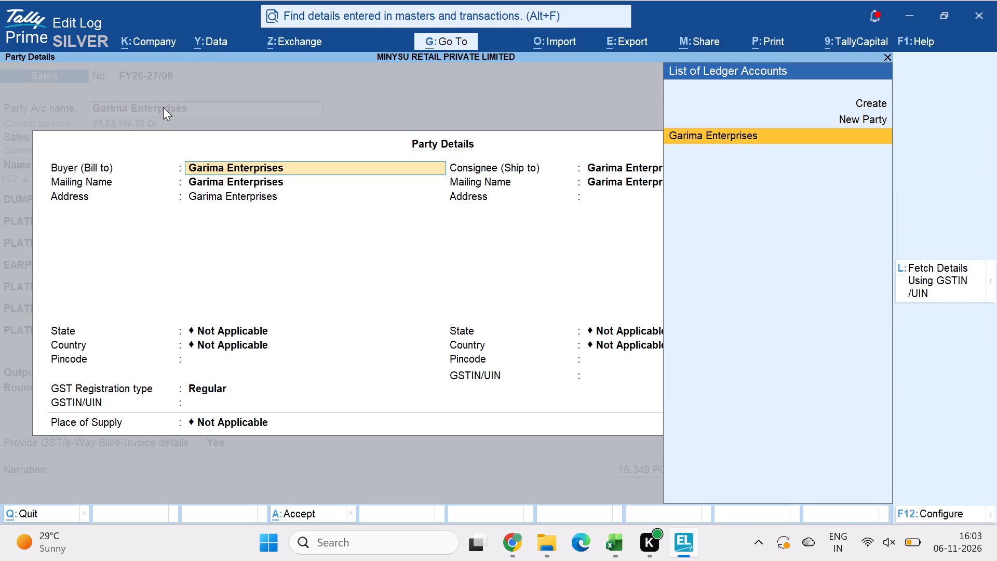
pyautogui.press('Return')
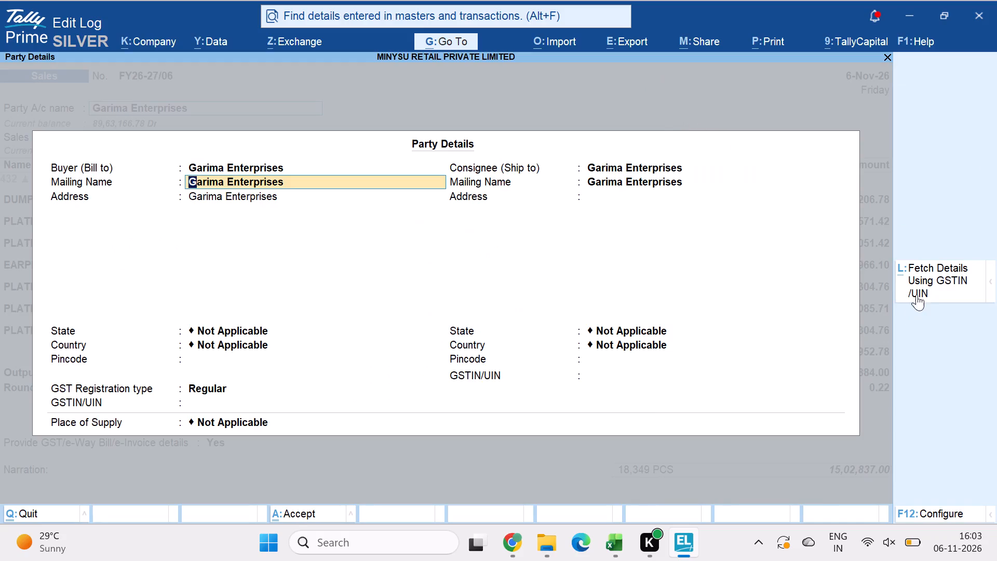
pyautogui.click(920, 290)
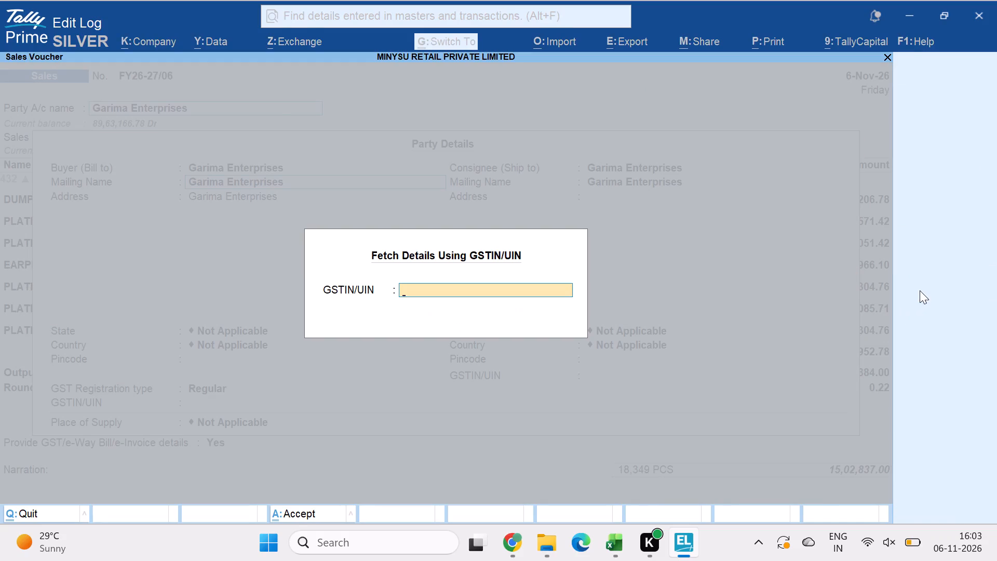
pyautogui.hotkey('ctrl', 'v')
pyautogui.press('Return')
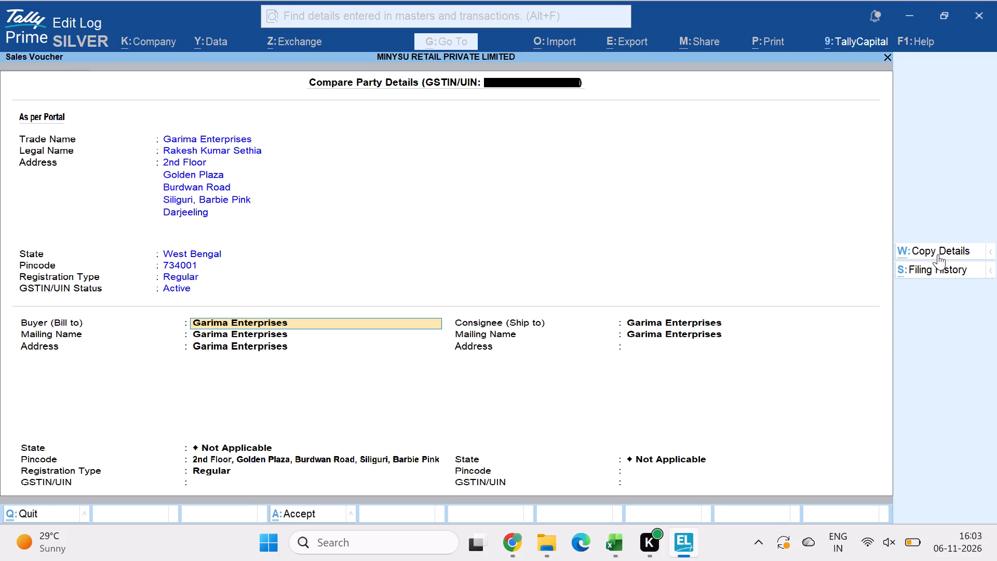
# Copy the portal's address, state, pincode and GSTIN into the Buyer (Bill to) details and accept the comparison.
pyautogui.click(938, 254)
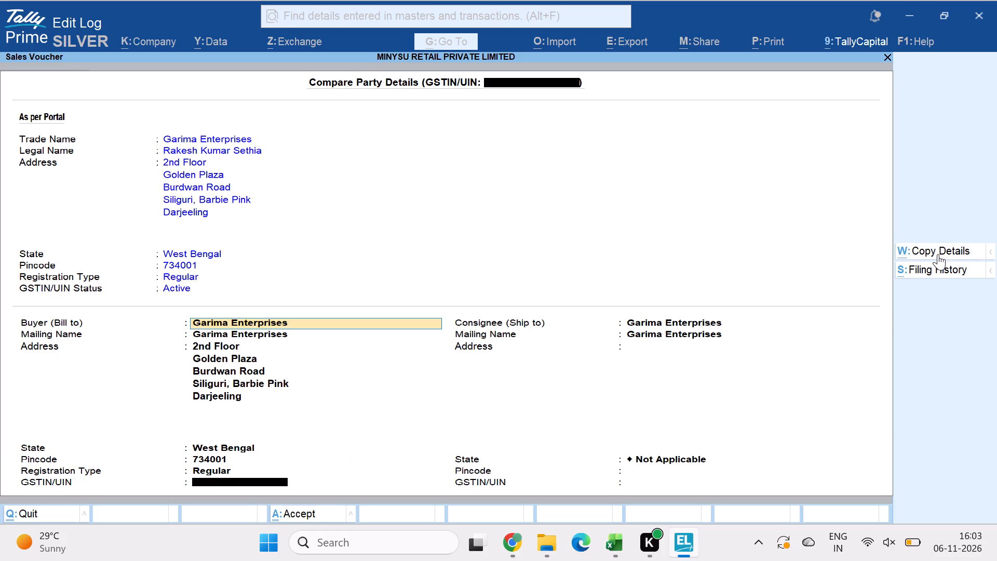
pyautogui.press('Return')
pyautogui.press('Return')
pyautogui.press('Return')
pyautogui.press('Return')
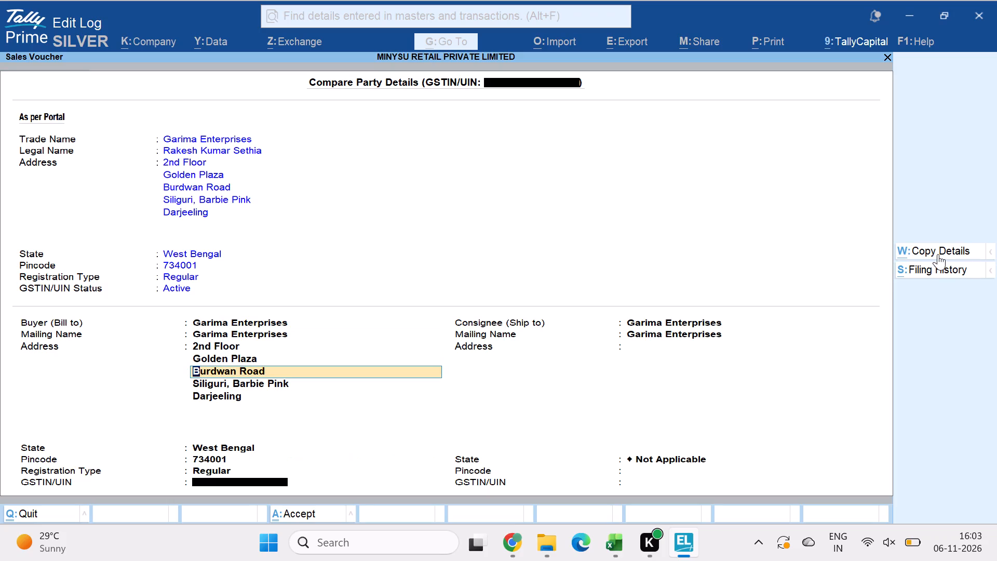
pyautogui.hotkey('ctrl', 'a')
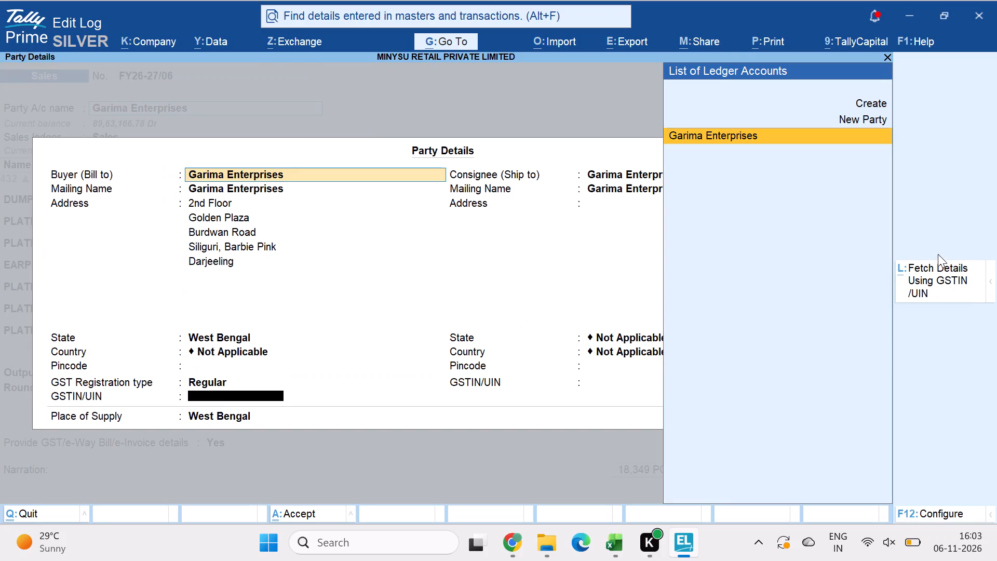
# Accept the buyer's fetched details with country India and Regular GST registration, leaving the pincode blank, and go on to the consignee's mailing name.
pyautogui.press('Return')
pyautogui.press('Return')
pyautogui.press('Return')
pyautogui.press('Return')
pyautogui.press('Return')
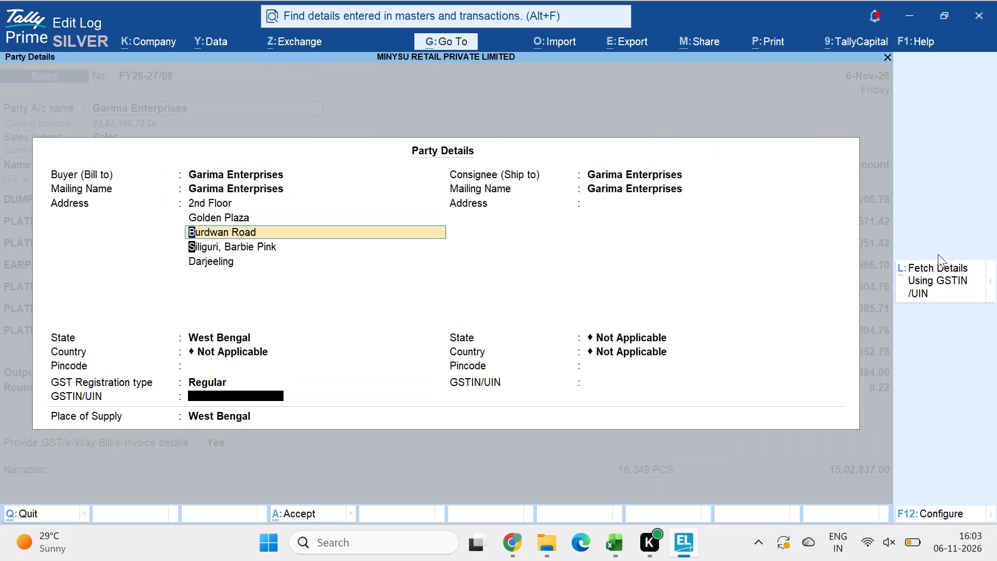
pyautogui.press('Return')
pyautogui.press('Return')
pyautogui.press('Return')
pyautogui.press('Return')
pyautogui.press('Return')
pyautogui.press('Return')
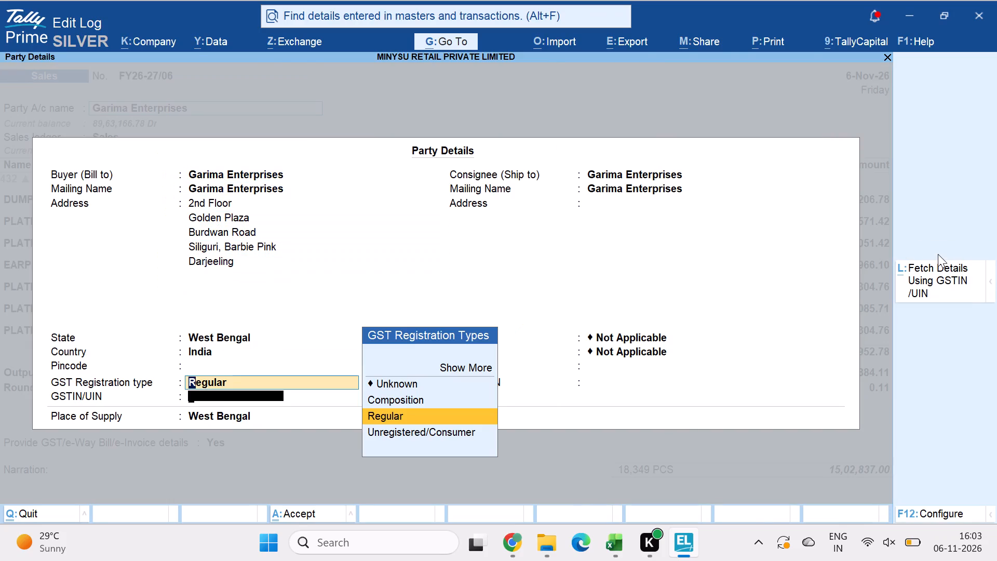
pyautogui.press('Return')
pyautogui.press('Return')
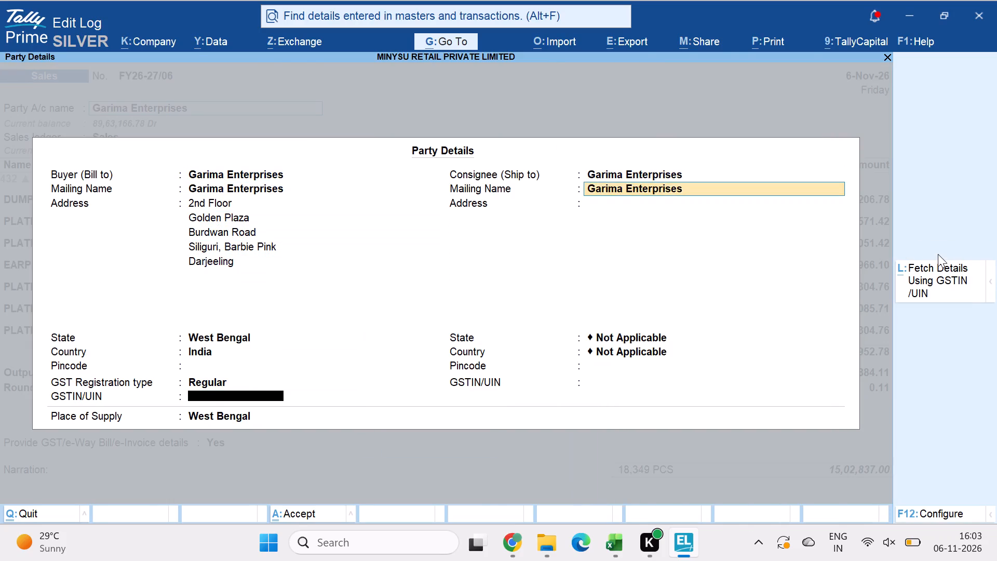
# Set the consignee's state to West Bengal, India, and enter the party's GSTIN, leaving the consignee's address and pincode blank.
pyautogui.press('Return')
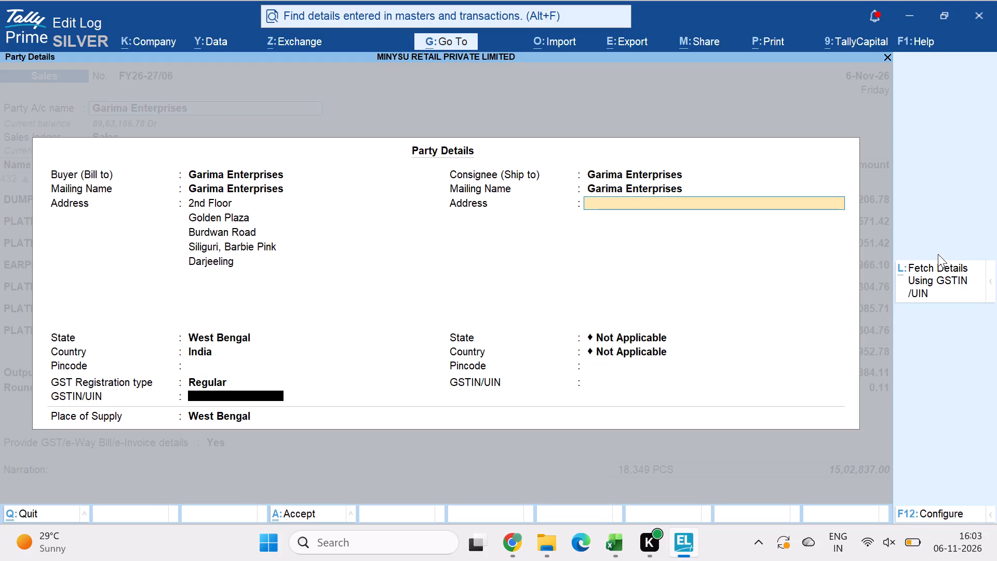
pyautogui.press('Return')
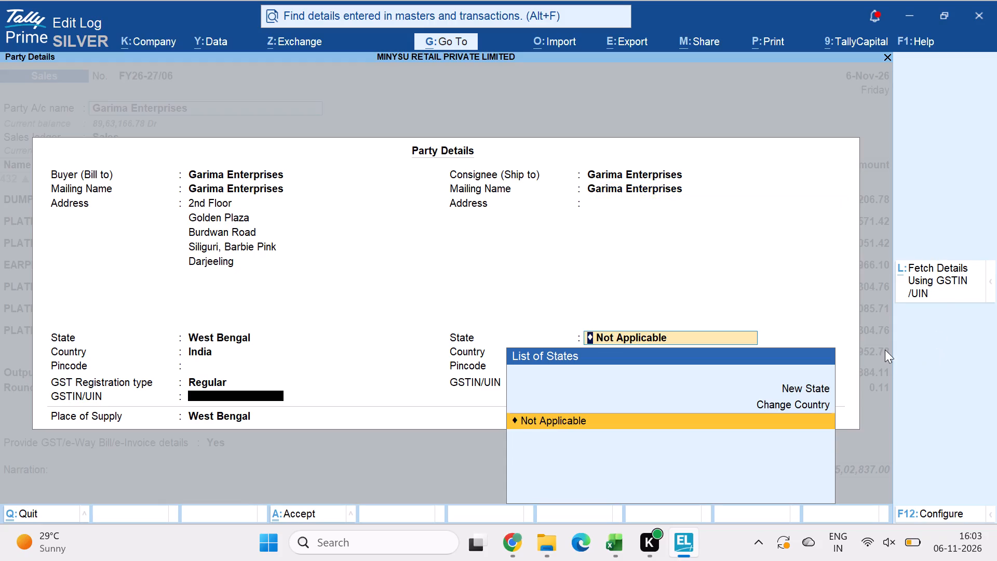
pyautogui.write('wes')
pyautogui.press('t')
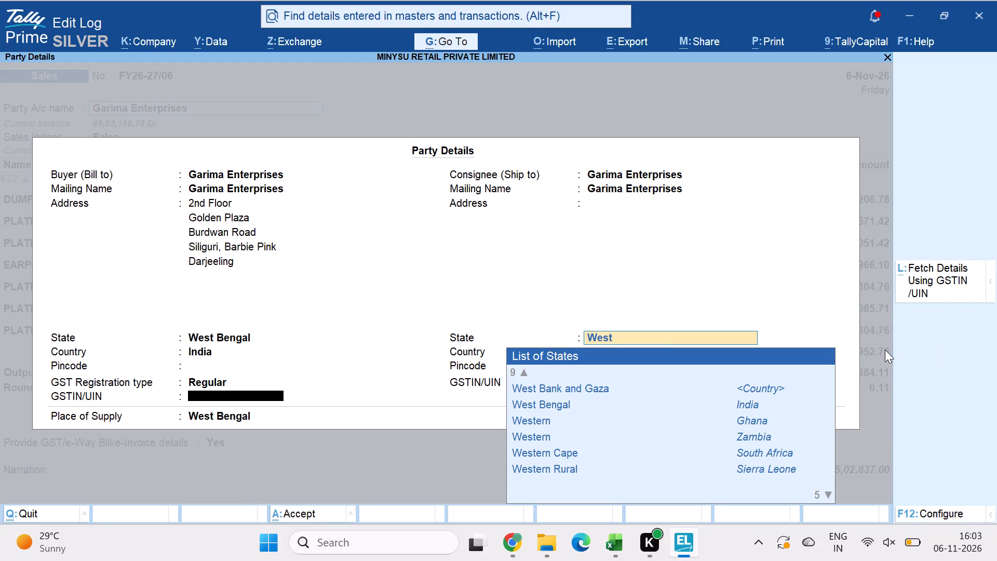
pyautogui.press('space')
pyautogui.write('ben')
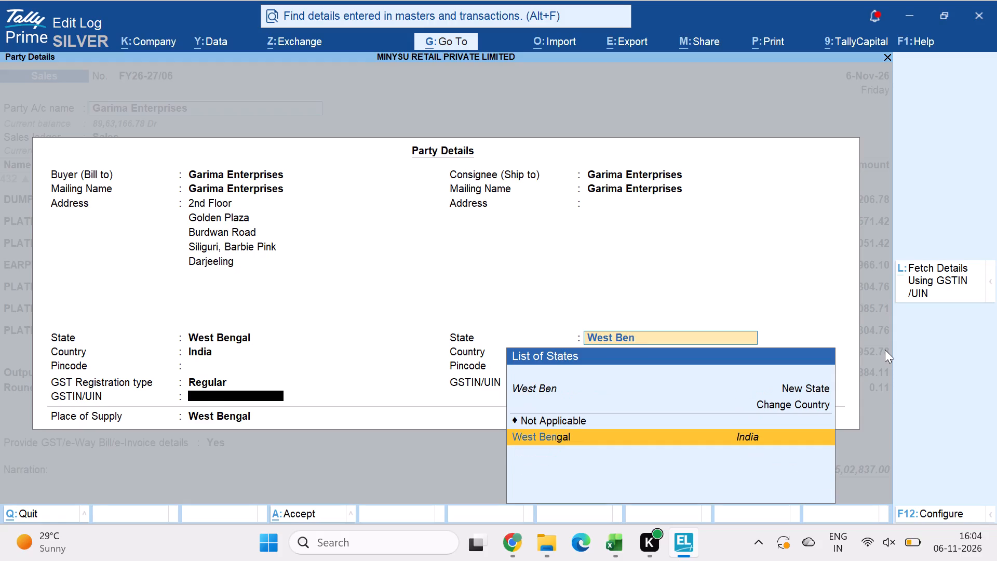
pyautogui.press('Return')
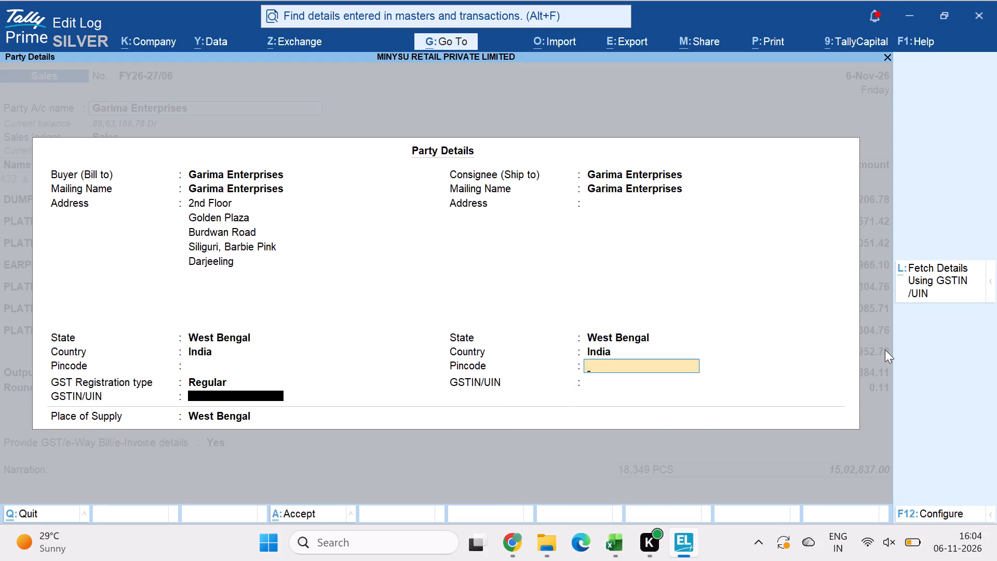
pyautogui.press('Return')
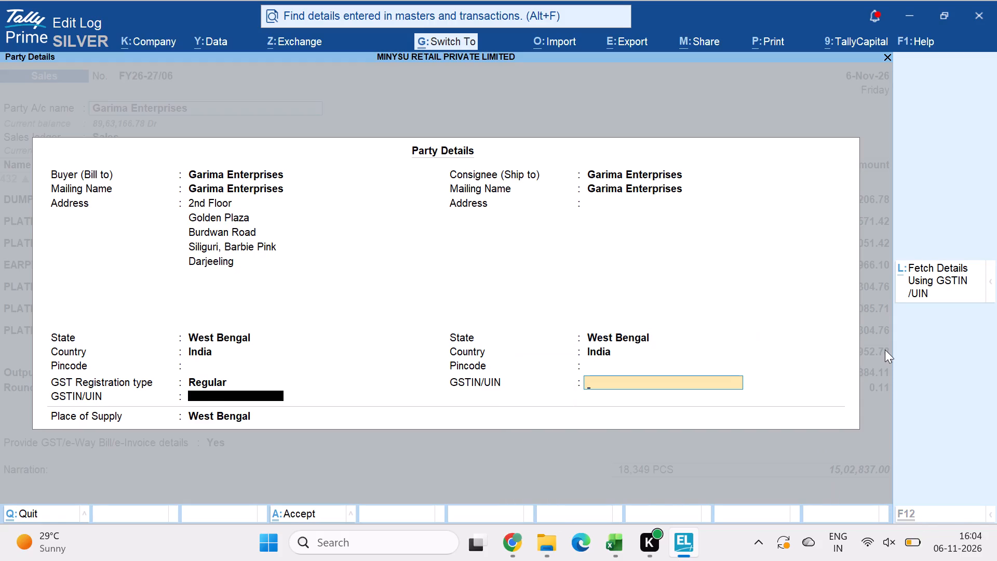
pyautogui.hotkey('ctrl', 'v')
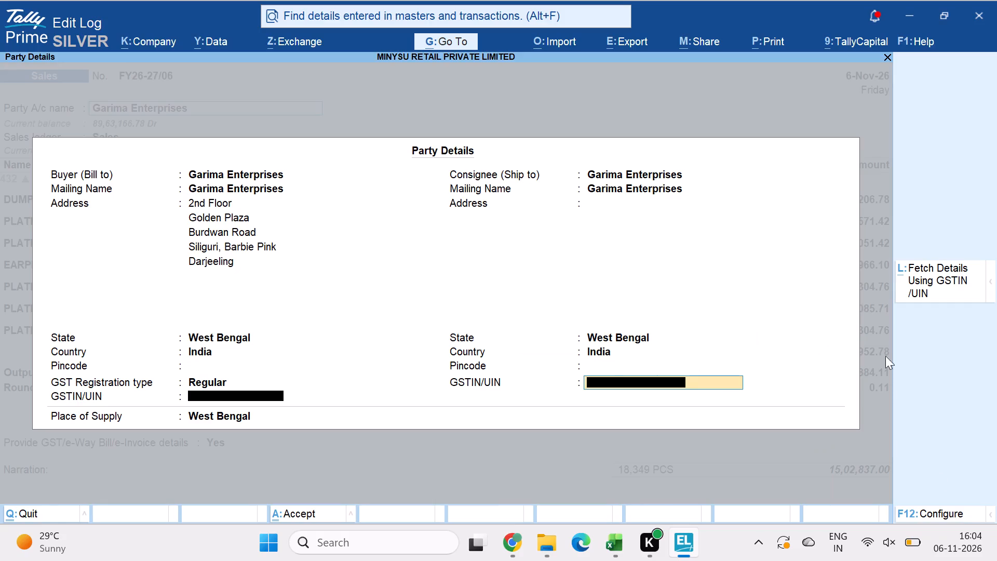
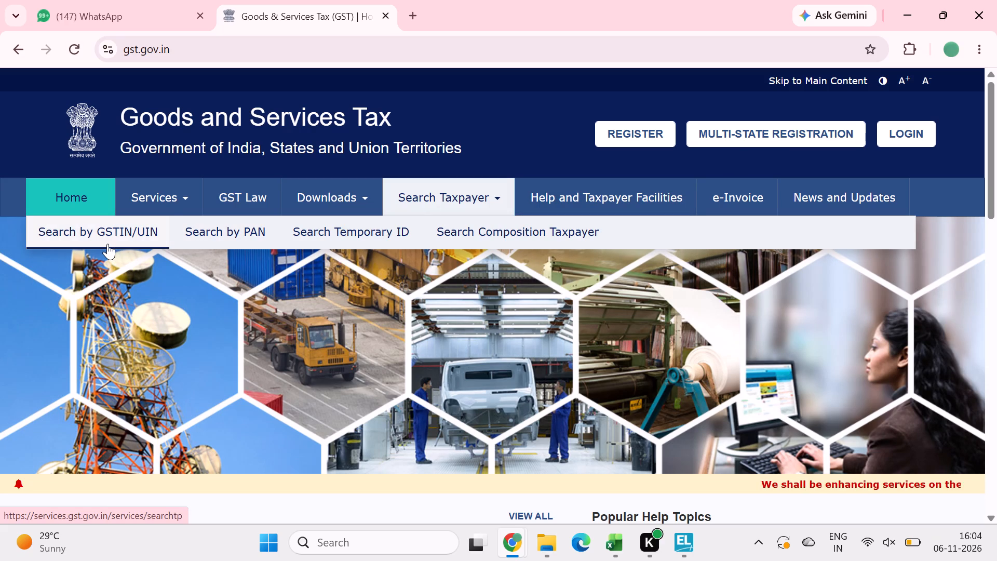
# Look up the party's GSTIN in the GST portal's taxpayer search, completing the image verification.
pyautogui.click(107, 244)
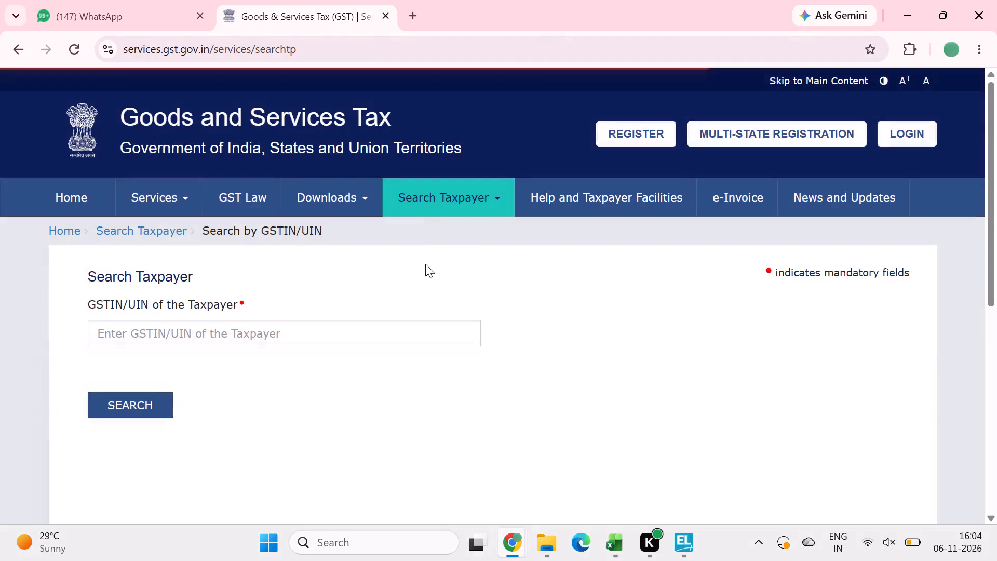
pyautogui.click(419, 337)
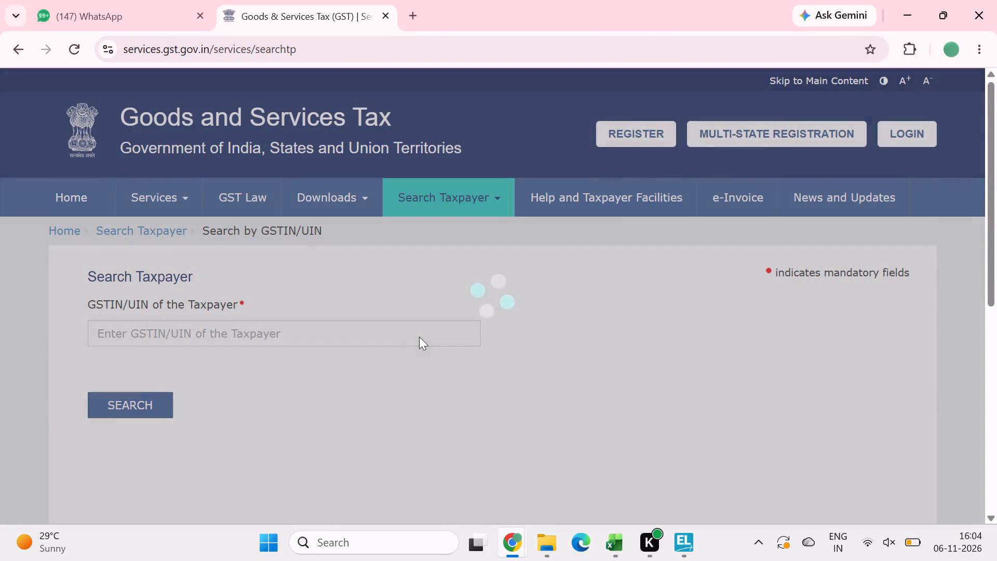
pyautogui.click(392, 323)
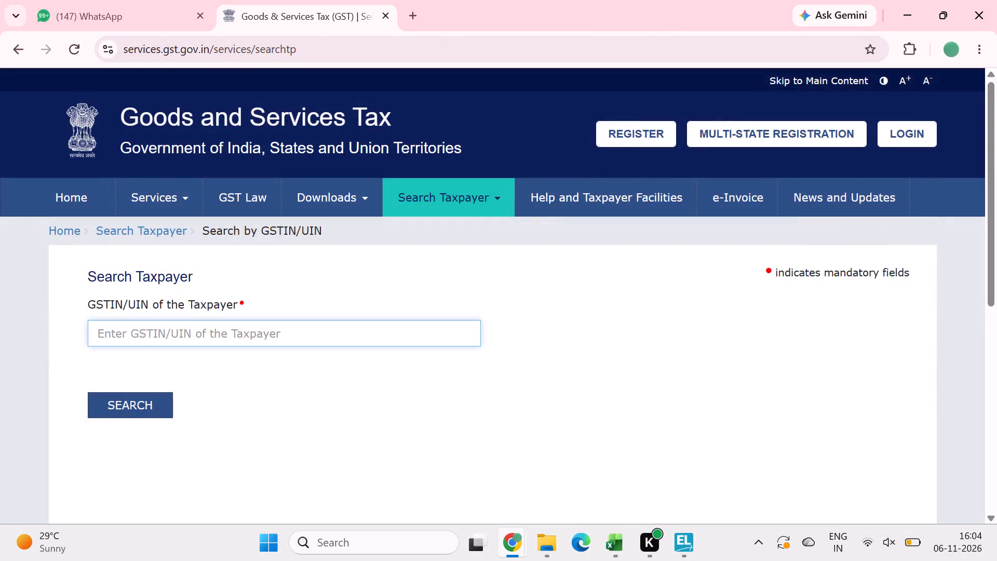
pyautogui.hotkey('ctrl', 'v')
pyautogui.click(360, 388)
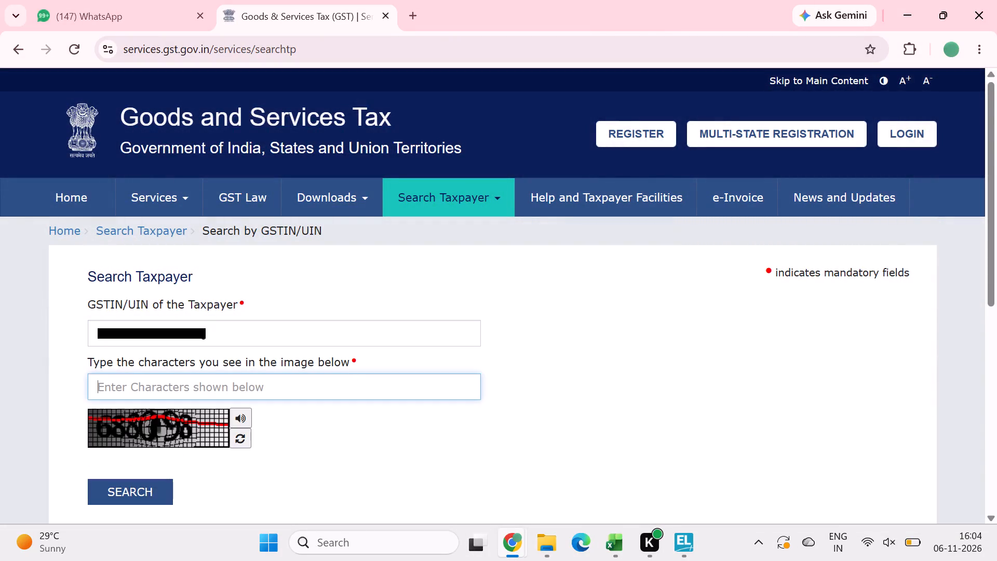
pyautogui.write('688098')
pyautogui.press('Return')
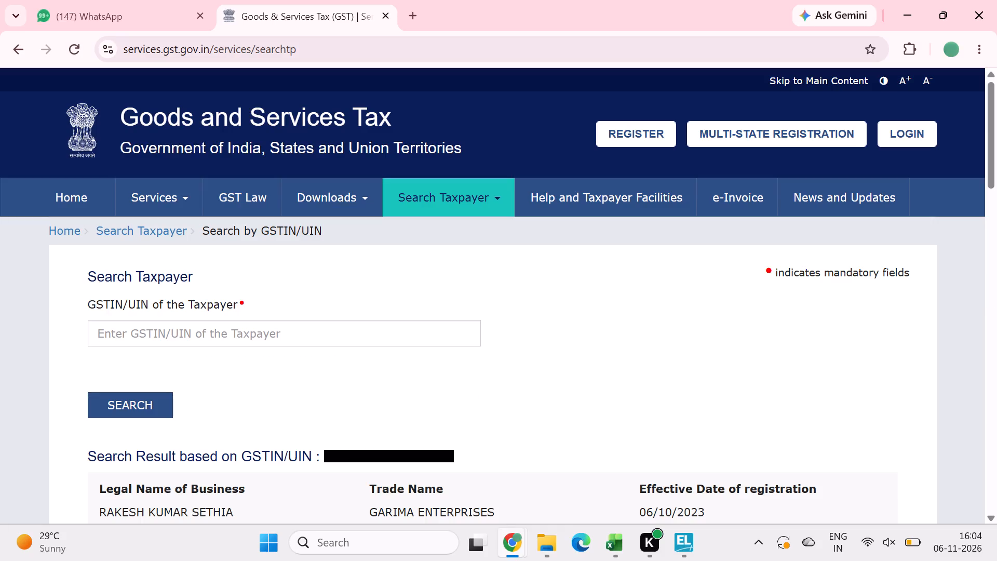
# Copy pincode 734001 from the portal's principal place of business into both the buyer's and consignee's pincodes in TallyPrime.
pyautogui.click(492, 452)
pyautogui.scroll(-3, 492, 452)
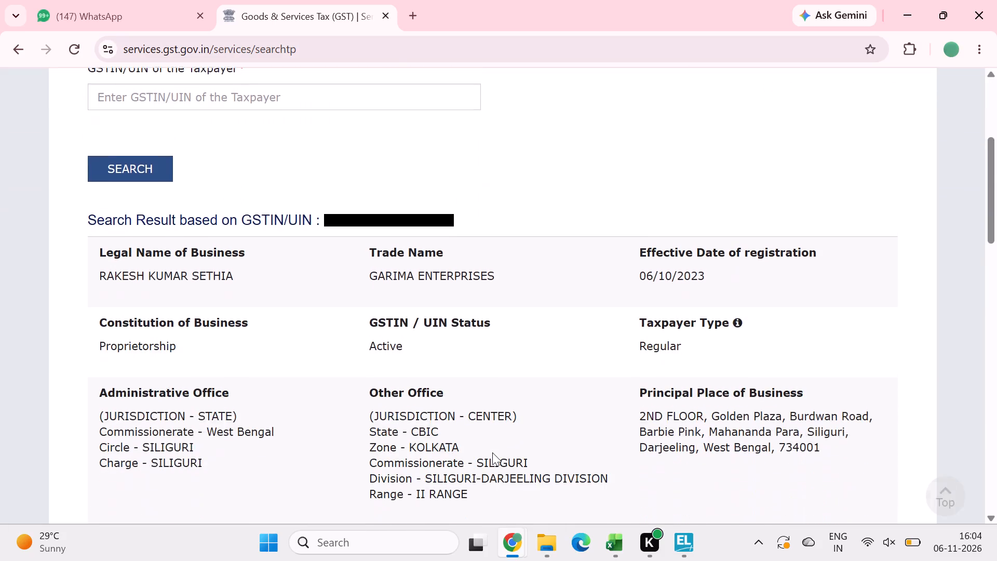
pyautogui.scroll(-2, 492, 452)
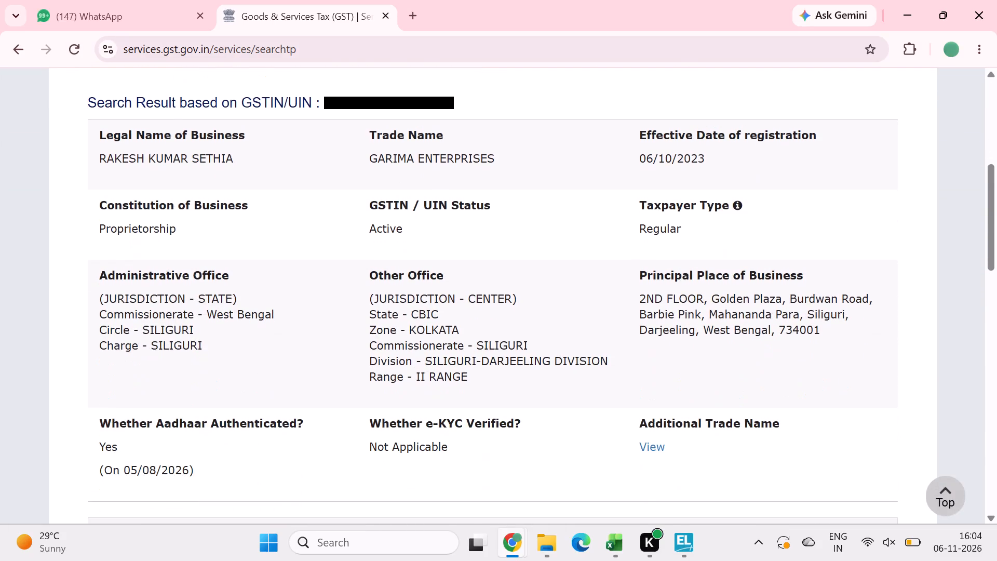
pyautogui.scroll(-1, 492, 452)
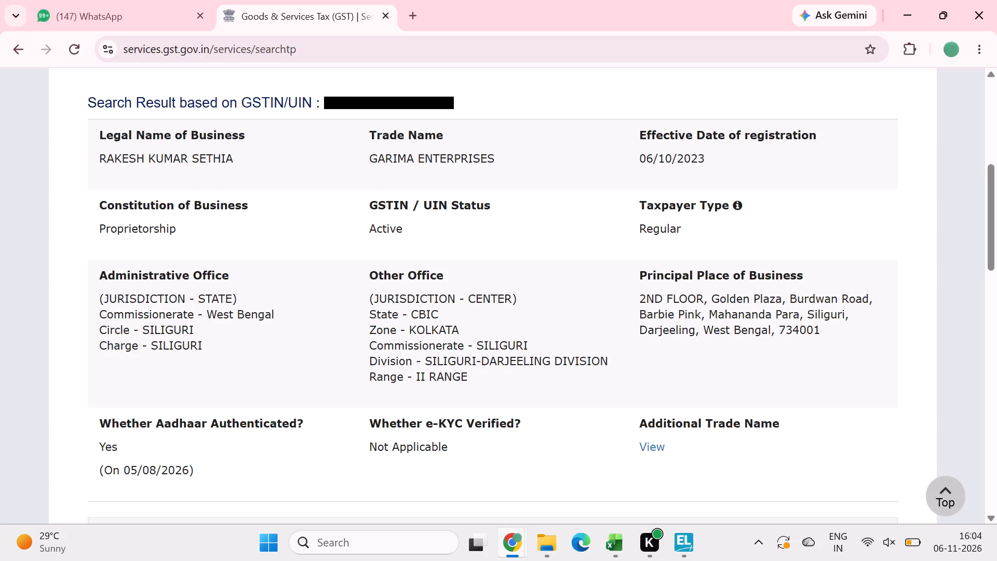
pyautogui.doubleClick(796, 329)
pyautogui.hotkey('ctrl', 'c')
pyautogui.hotkey('alt', 'Tab')
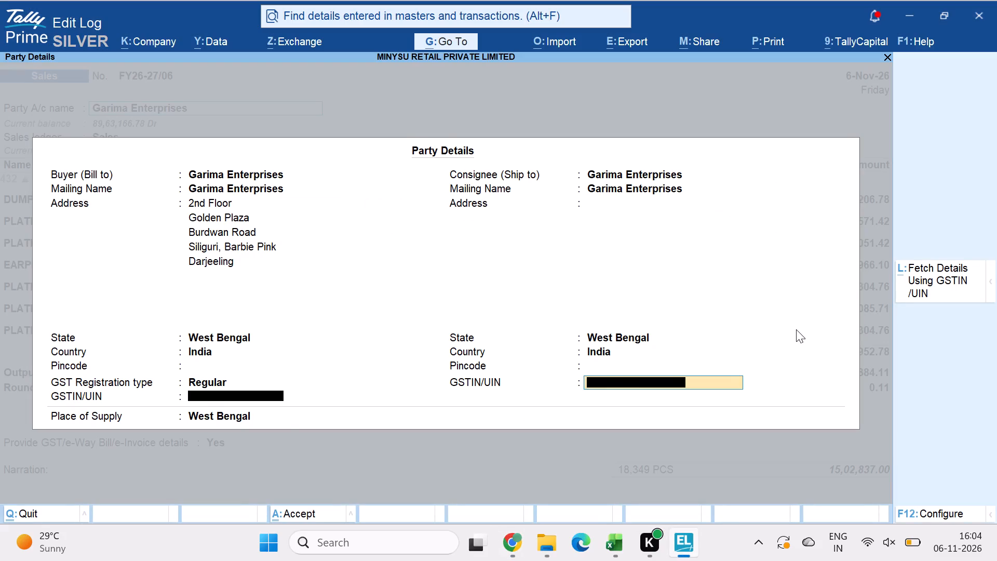
pyautogui.press('BackSpace')
pyautogui.click(207, 364)
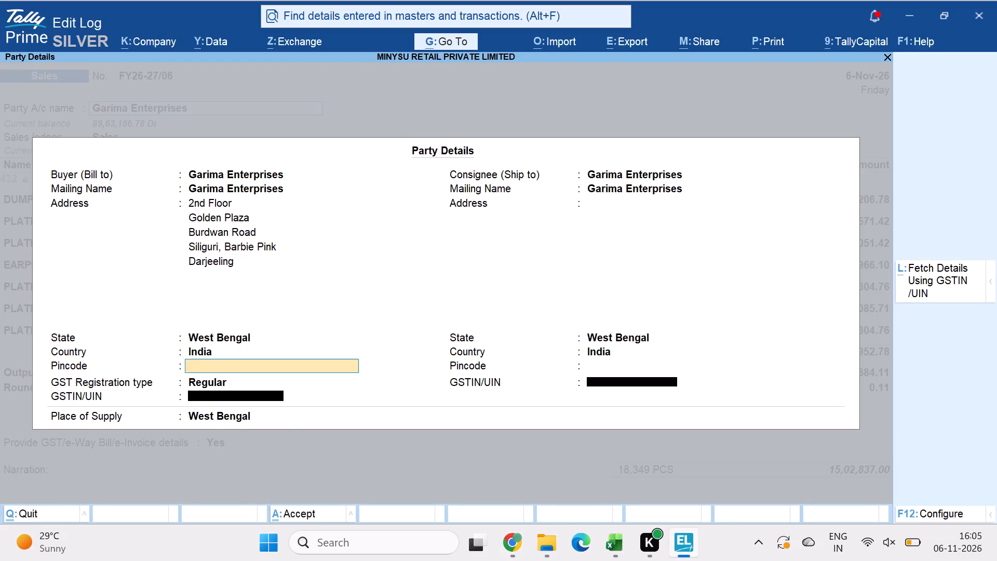
pyautogui.hotkey('ctrl', 'v')
pyautogui.click(592, 365)
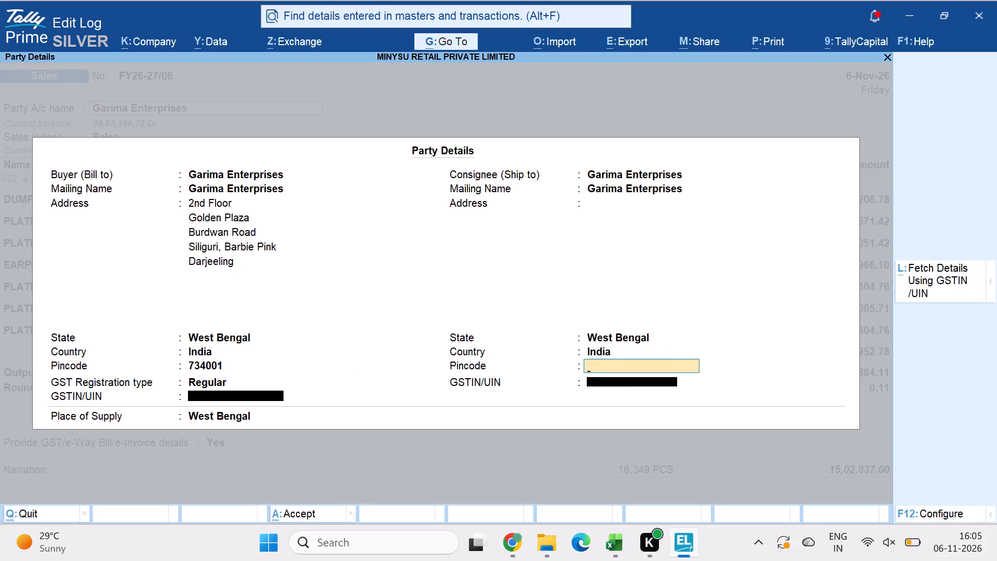
pyautogui.hotkey('ctrl', 'v')
pyautogui.press('Return')
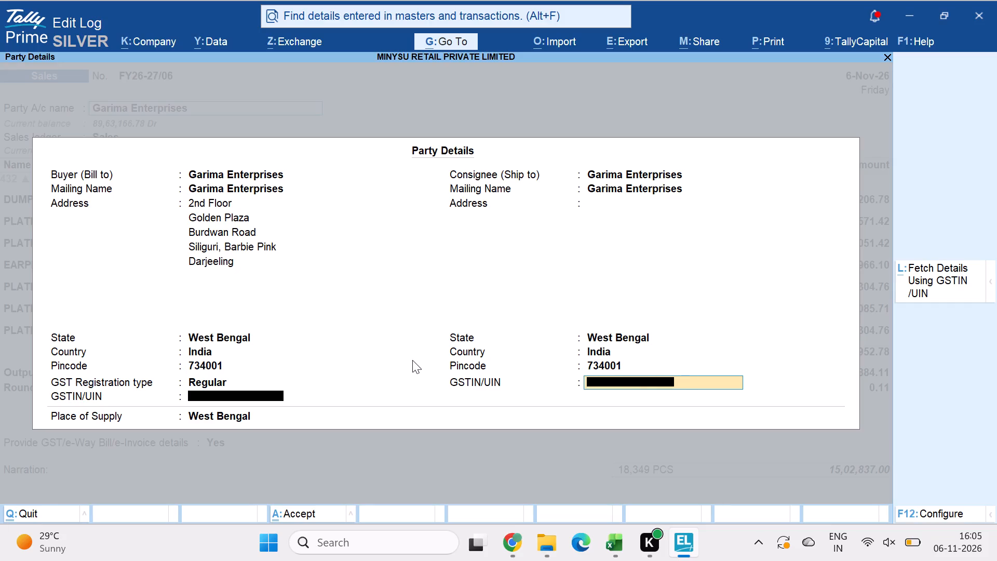
# Copy the buyer's GSTIN into the consignee's GSTIN/UIN and accept the party details.
pyautogui.click(228, 391)
pyautogui.hotkey('ctrl', 'c')
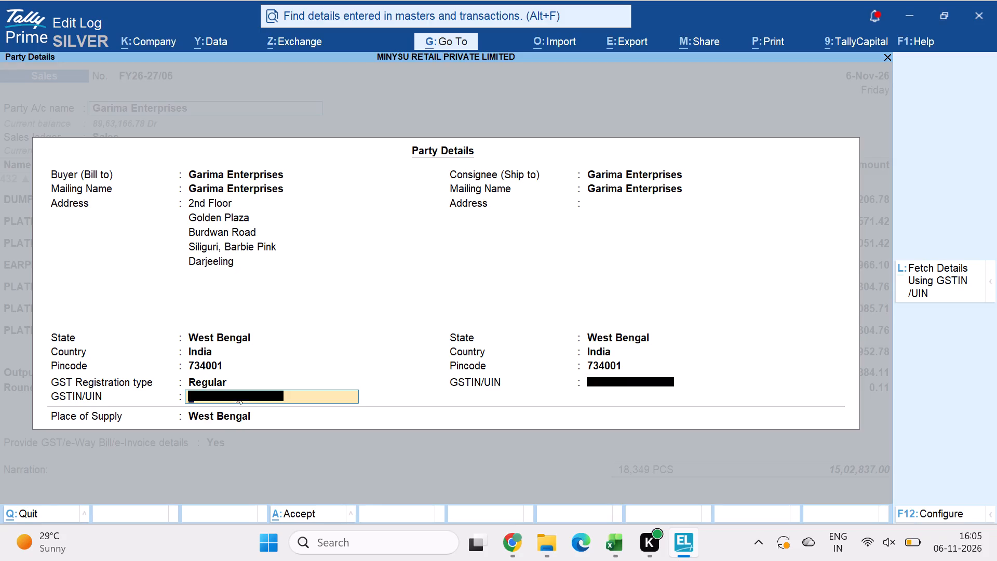
pyautogui.click(637, 386)
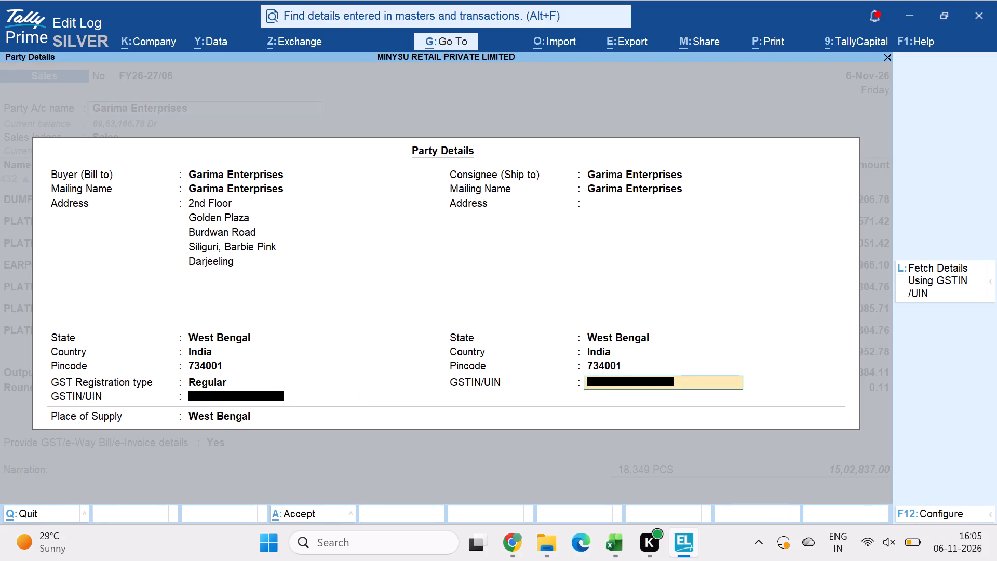
pyautogui.hotkey('ctrl', 'v')
pyautogui.press('Return')
pyautogui.press('Return')
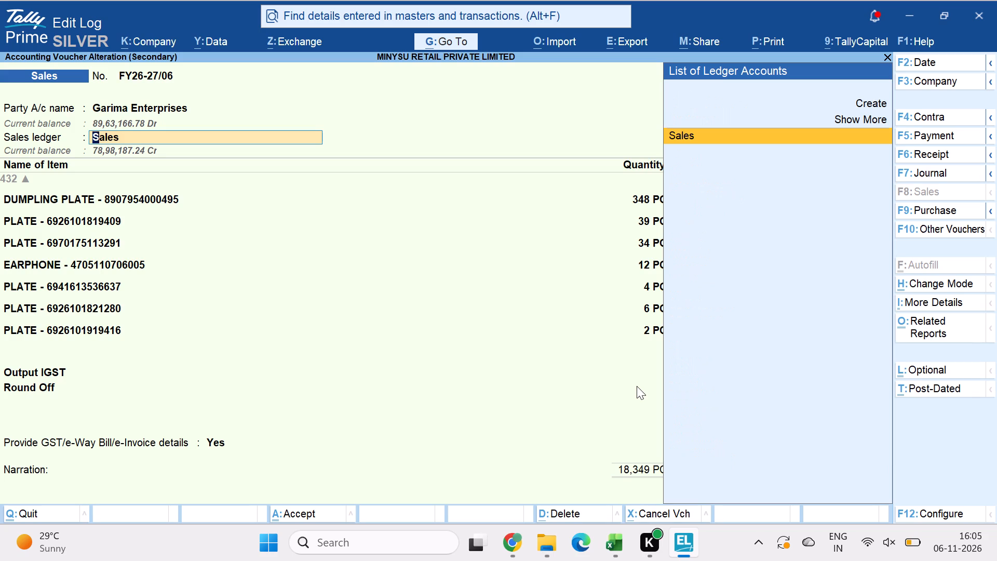
# Accept the Sales ledger and the existing entries of the two Android data cable lines and the I Phoen data cable line.
pyautogui.press('Return')
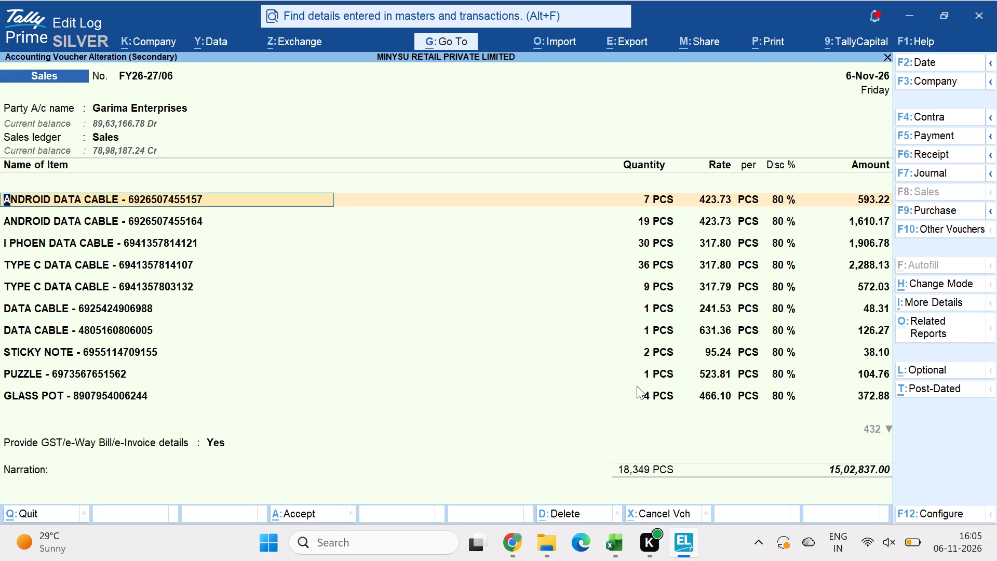
pyautogui.press('Return')
pyautogui.hotkey('ctrl', 'a')
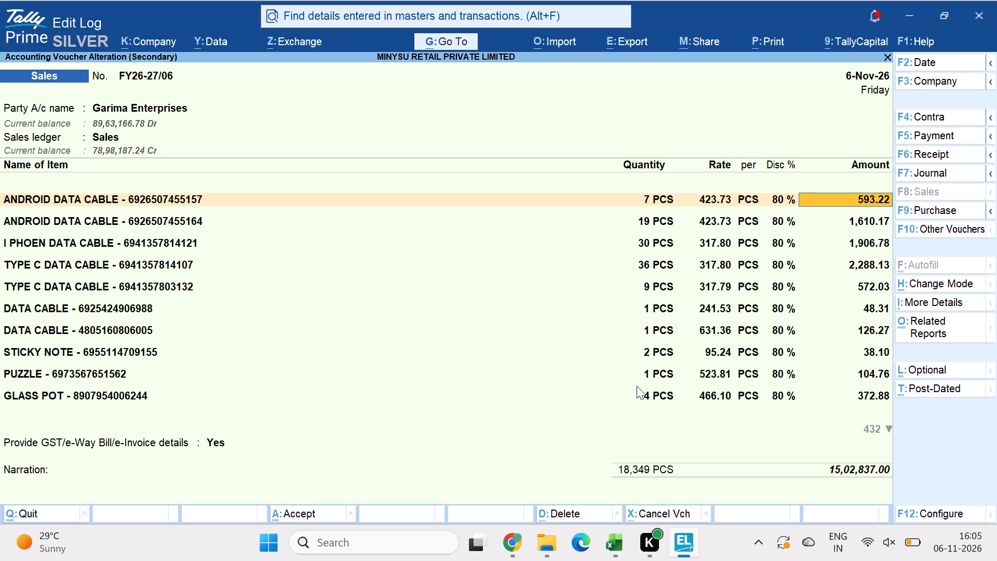
pyautogui.press('Return')
pyautogui.press('Return')
pyautogui.press('Return')
pyautogui.press('Return')
pyautogui.press('Return')
pyautogui.press('Return')
pyautogui.press('Return')
pyautogui.press('Return')
pyautogui.press('Return')
pyautogui.press('Return')
pyautogui.press('Return')
pyautogui.press('Return')
pyautogui.press('Return')
pyautogui.press('Return')
pyautogui.press('Return')
pyautogui.press('Return')
pyautogui.press('Return')
pyautogui.press('Return')
pyautogui.press('Return')
pyautogui.press('Return')
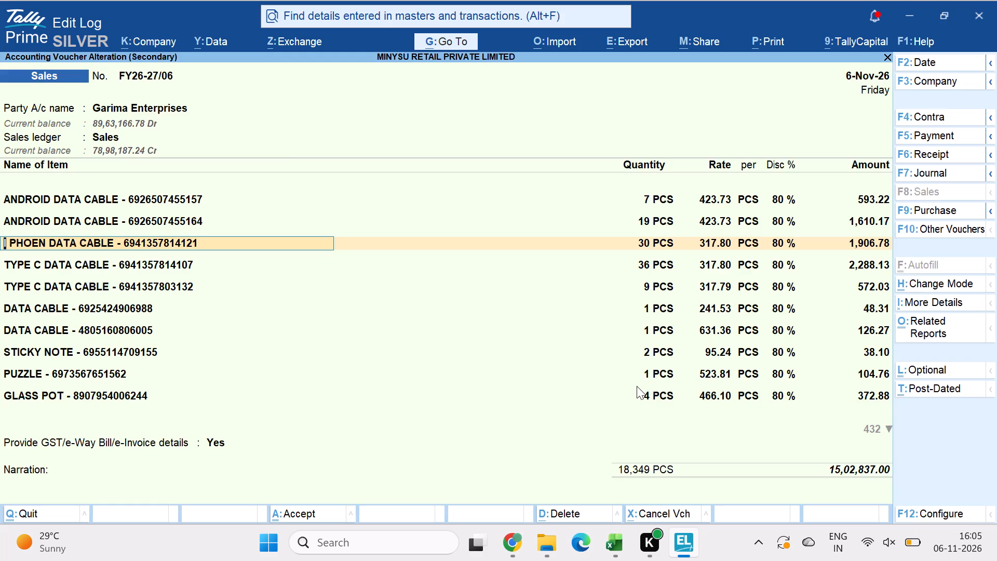
pyautogui.press('Return')
pyautogui.hotkey('ctrl', 'a')
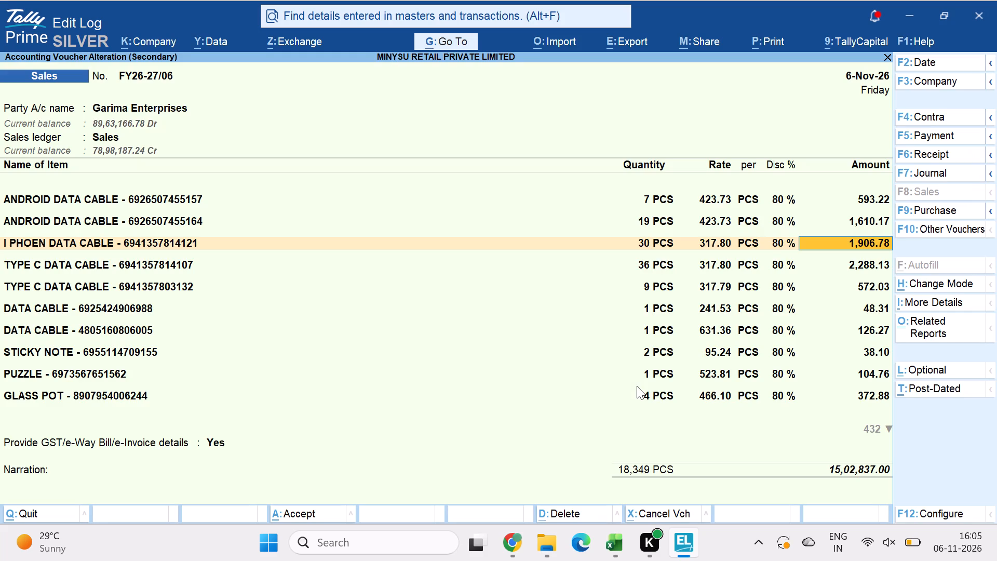
# Go through the voucher's remaining item lines down to the Output IGST ledger line.
pyautogui.press('Down')
pyautogui.press('Down')
pyautogui.press('Down')
pyautogui.press('Down')
pyautogui.press('Down')
pyautogui.press('Down')
pyautogui.press('Down')
pyautogui.press('Down')
pyautogui.press('Down')
pyautogui.press('Down')
pyautogui.press('Down')
pyautogui.press('Down')
pyautogui.press('Down')
pyautogui.press('Down')
pyautogui.press('Down')
pyautogui.press('Down')
pyautogui.press('Down')
pyautogui.press('Down')
pyautogui.press('Down')
pyautogui.press('Down')
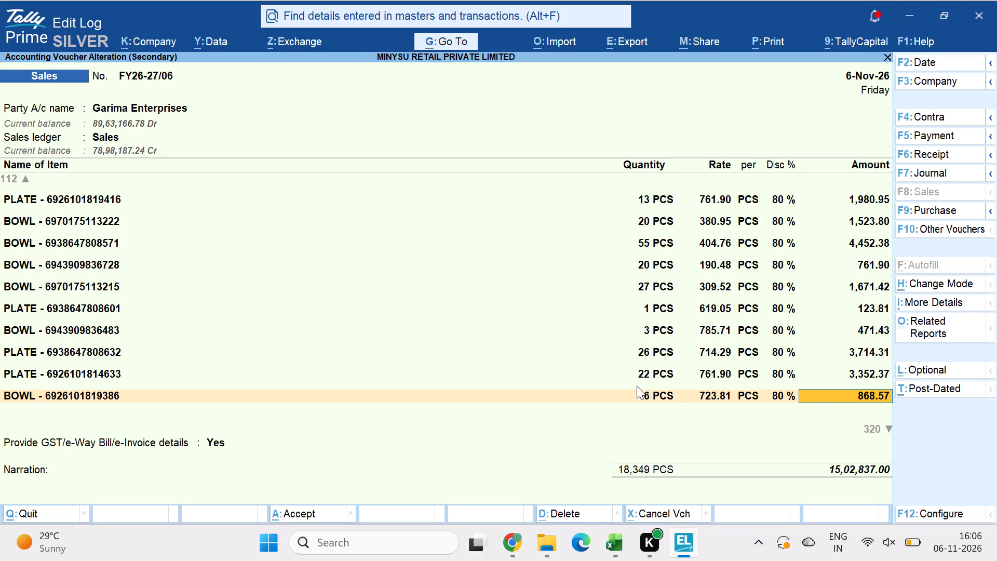
pyautogui.press('Down')
pyautogui.press('Down')
pyautogui.press('Down')
pyautogui.press('Down')
pyautogui.press('Down')
pyautogui.press('Down')
pyautogui.press('Down')
pyautogui.press('Down')
pyautogui.press('Down')
pyautogui.press('Down')
pyautogui.press('Down')
pyautogui.press('Down')
pyautogui.press('Down')
pyautogui.press('Down')
pyautogui.press('Down')
pyautogui.press('Down')
pyautogui.press('Down')
pyautogui.press('Down')
pyautogui.press('Down')
pyautogui.press('Down')
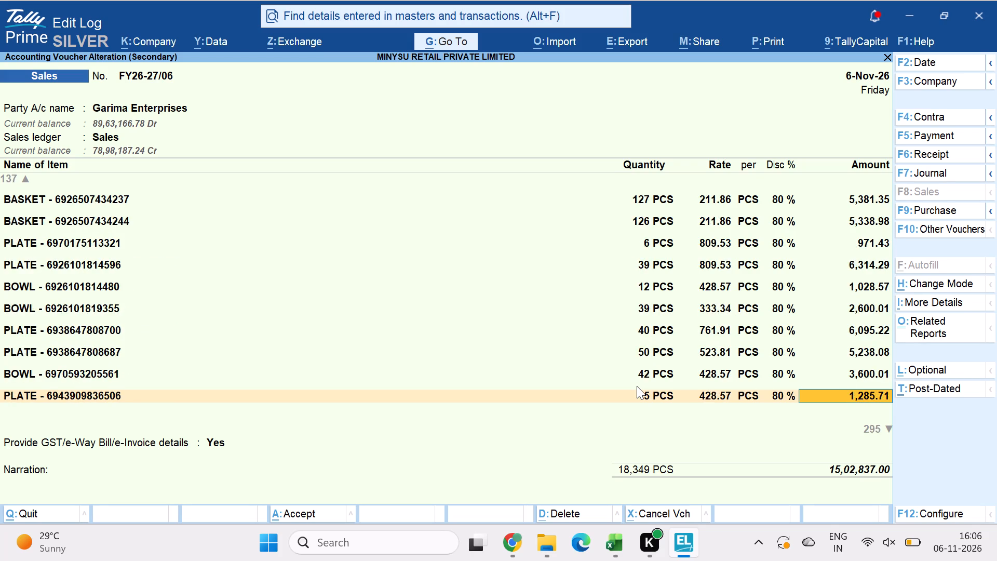
pyautogui.press('Down')
pyautogui.press('Down')
pyautogui.press('Down')
pyautogui.press('Down')
pyautogui.press('Down')
pyautogui.press('Down')
pyautogui.press('Down')
pyautogui.press('Down')
pyautogui.press('Down')
pyautogui.press('Down')
pyautogui.press('Down')
pyautogui.press('Down')
pyautogui.press('Down')
pyautogui.press('Down')
pyautogui.press('Down')
pyautogui.press('Down')
pyautogui.press('Down')
pyautogui.press('Down')
pyautogui.press('Down')
pyautogui.press('Down')
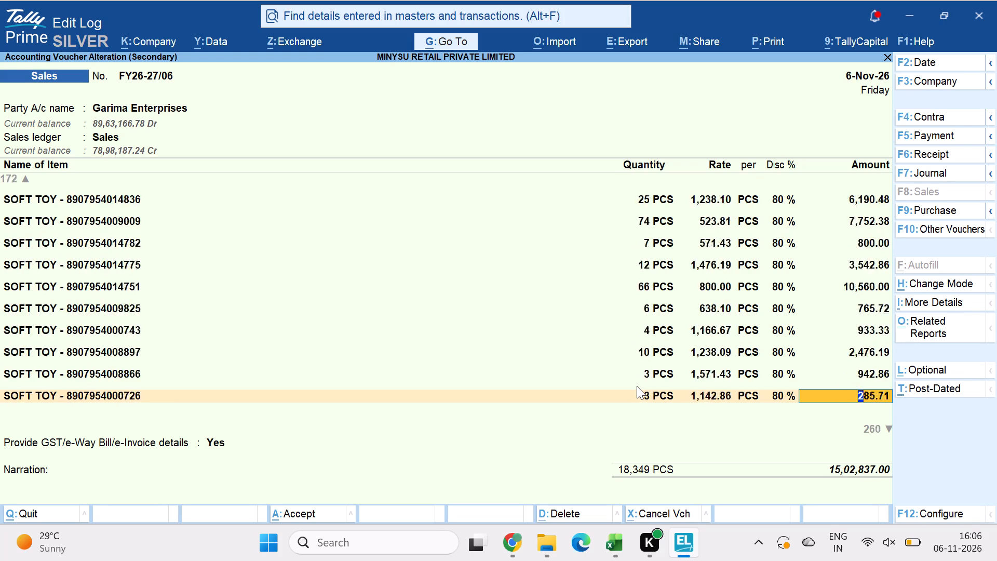
pyautogui.press('Down')
pyautogui.press('Down')
pyautogui.press('Down')
pyautogui.press('Down')
pyautogui.press('Down')
pyautogui.press('Down')
pyautogui.press('Down')
pyautogui.press('Down')
pyautogui.press('Down')
pyautogui.press('Down')
pyautogui.press('Down')
pyautogui.press('Down')
pyautogui.press('Down')
pyautogui.press('Down')
pyautogui.press('Down')
pyautogui.press('Down')
pyautogui.press('Down')
pyautogui.press('Down')
pyautogui.press('Down')
pyautogui.press('Down')
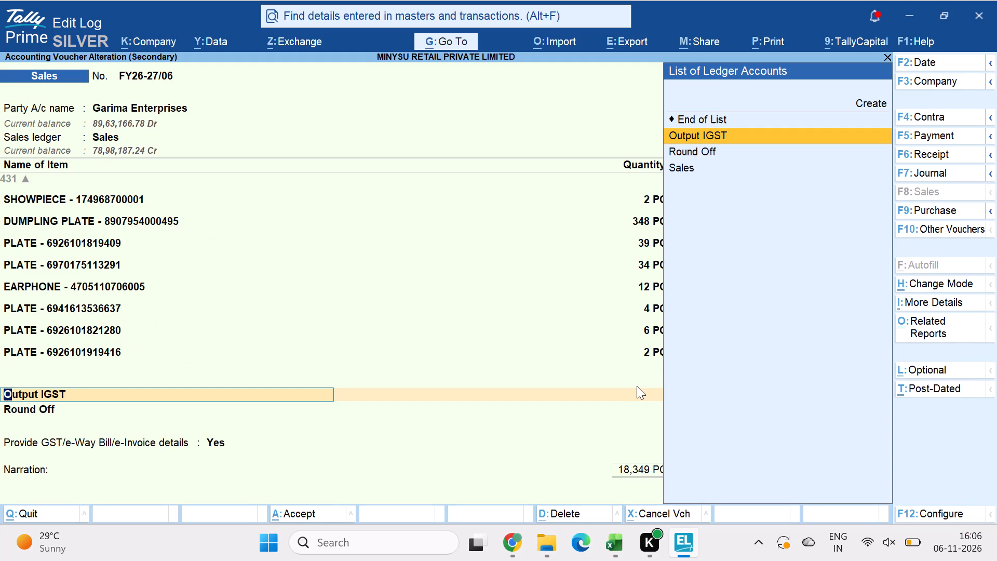
pyautogui.press('BackSpace')
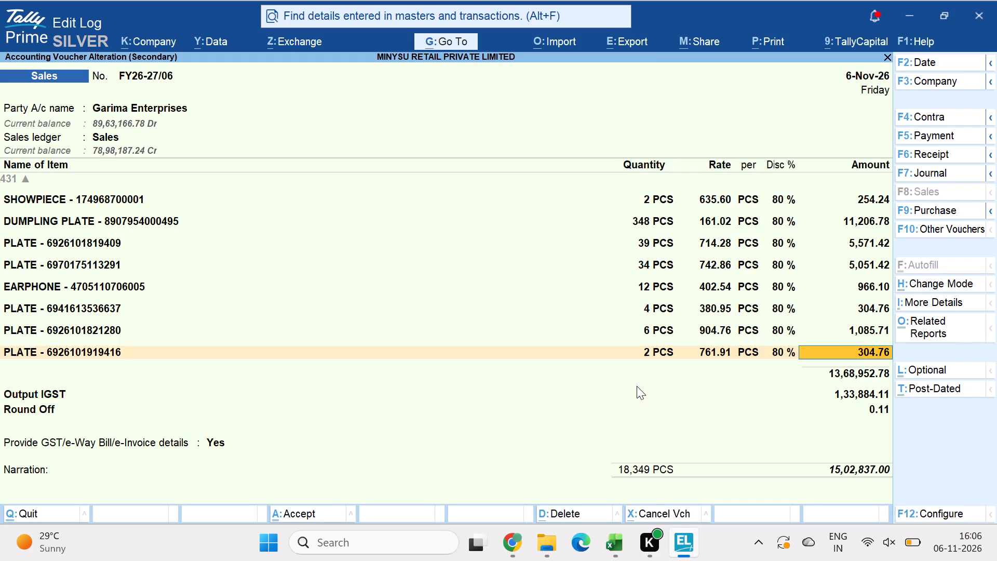
pyautogui.press('Up')
pyautogui.press('Up')
pyautogui.press('Up')
pyautogui.press('Up')
pyautogui.press('Up')
pyautogui.press('Up')
pyautogui.press('Up')
pyautogui.press('Up')
pyautogui.press('Up')
pyautogui.press('Up')
pyautogui.press('Up')
pyautogui.press('Up')
pyautogui.press('Up')
pyautogui.press('Up')
pyautogui.press('Up')
pyautogui.press('Up')
pyautogui.press('Up')
pyautogui.press('Up')
pyautogui.press('Up')
pyautogui.press('Up')
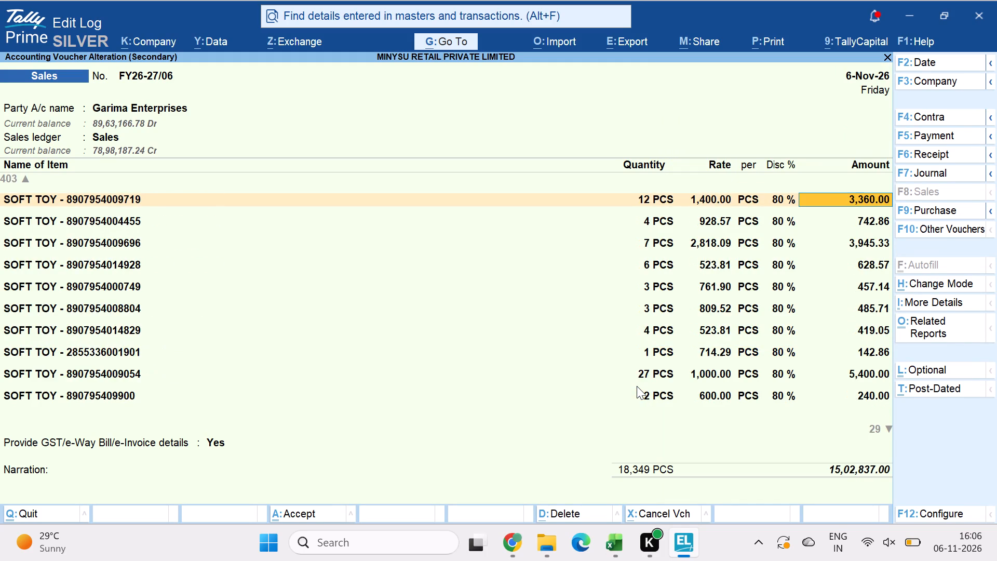
pyautogui.press('Up')
pyautogui.press('Up')
pyautogui.press('Up')
pyautogui.press('Up')
pyautogui.press('Up')
pyautogui.press('Up')
pyautogui.press('Up')
pyautogui.press('Up')
pyautogui.press('Up')
pyautogui.press('Up')
pyautogui.press('Up')
pyautogui.press('Up')
pyautogui.press('Up')
pyautogui.press('Up')
pyautogui.press('Up')
pyautogui.press('Up')
pyautogui.press('Up')
pyautogui.press('Up')
pyautogui.press('Up')
pyautogui.press('Up')
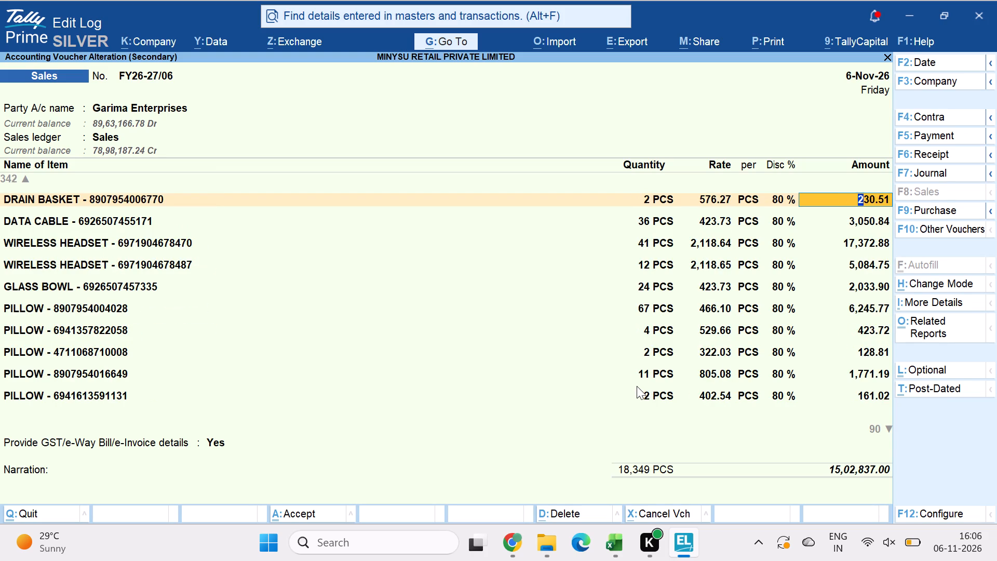
pyautogui.press('Down')
pyautogui.press('Down')
pyautogui.press('Down')
pyautogui.press('Down')
pyautogui.press('Down')
pyautogui.press('Down')
pyautogui.press('Down')
pyautogui.press('Up')
pyautogui.press('Up')
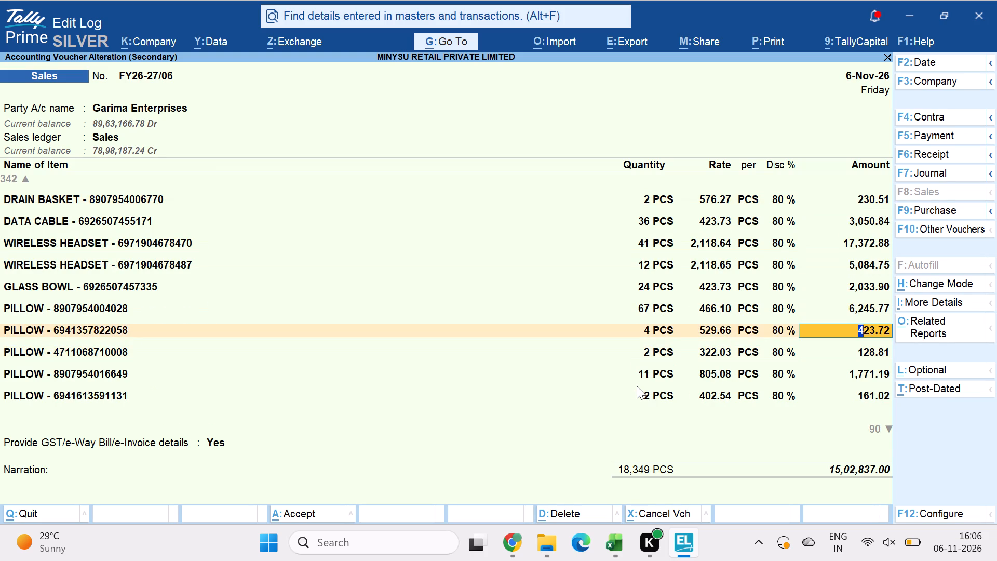
pyautogui.press('Return')
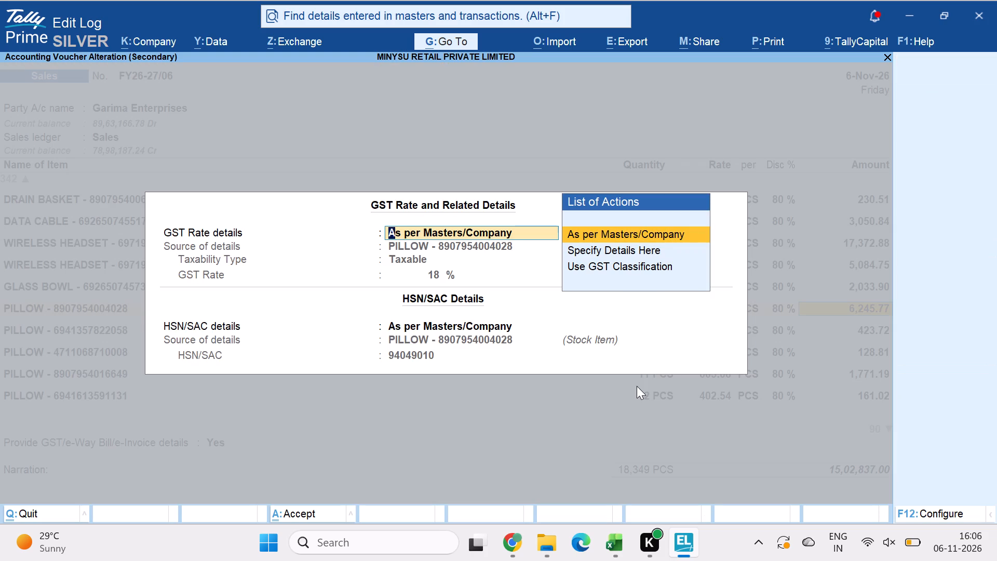
pyautogui.press('Return')
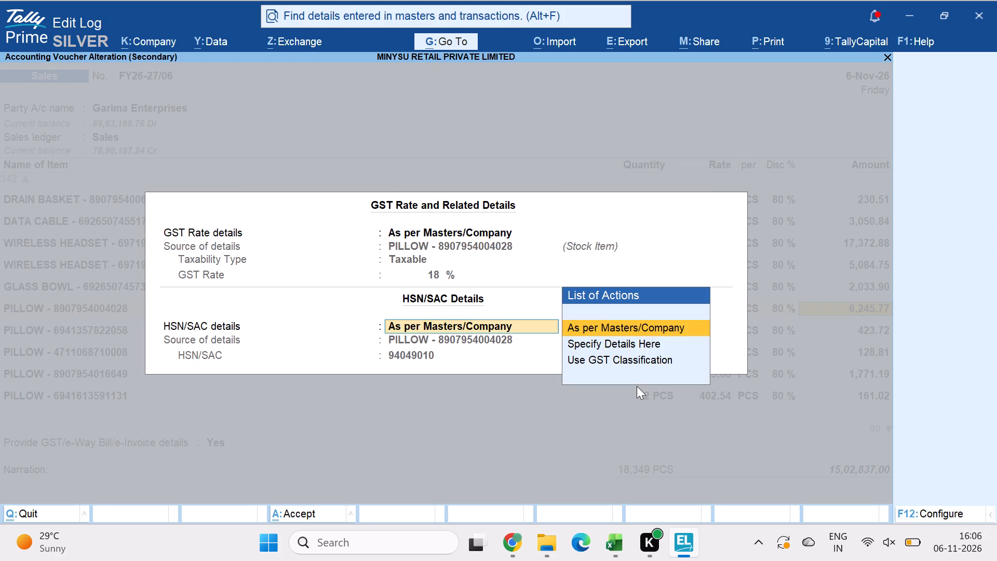
pyautogui.press('Down')
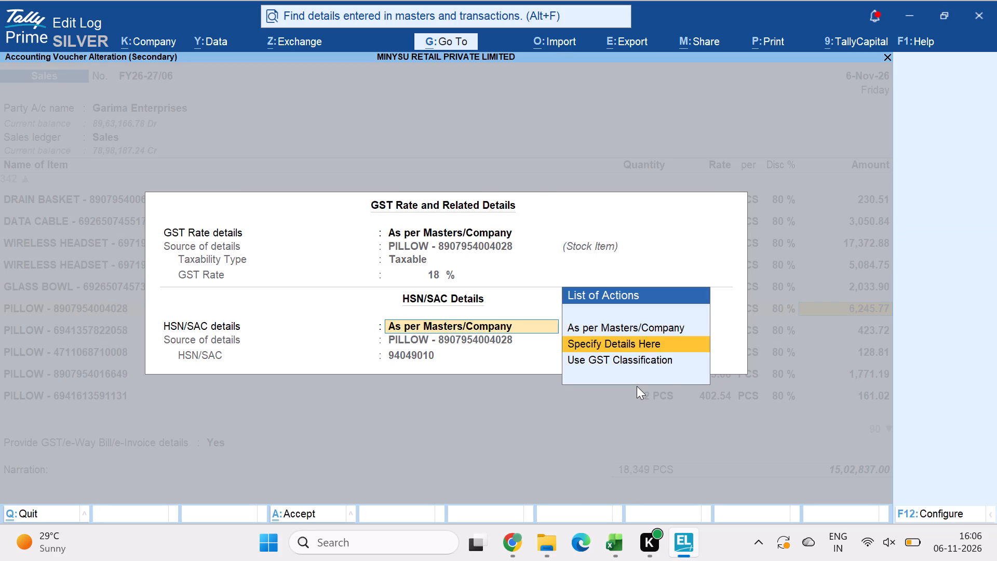
pyautogui.press('Return')
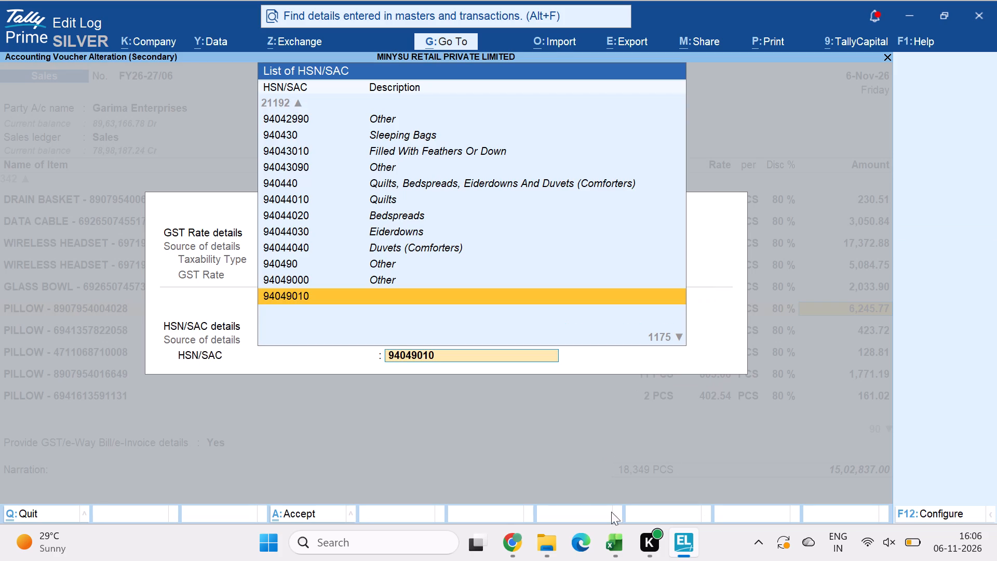
pyautogui.click(522, 532)
pyautogui.click(557, 450)
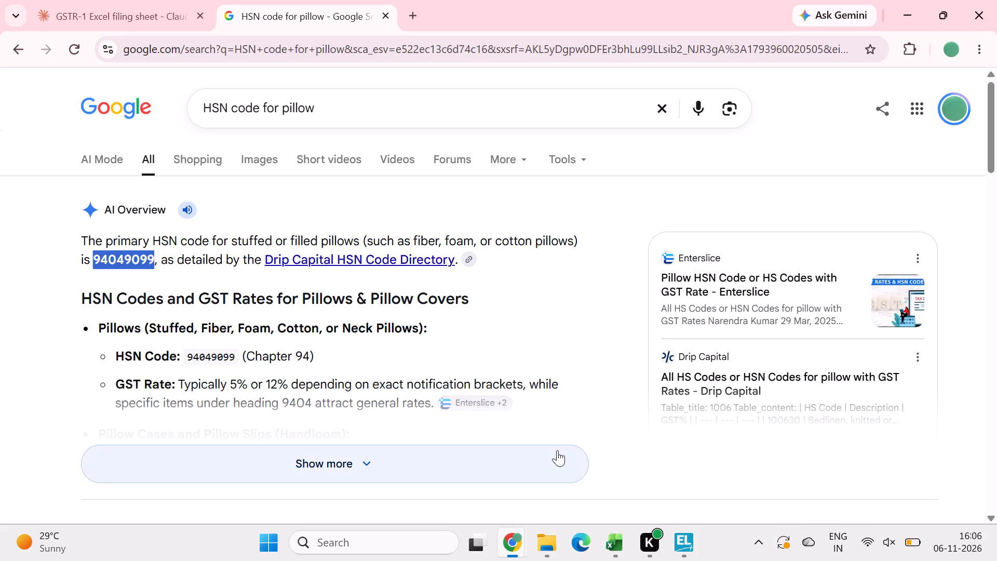
pyautogui.hotkey('ctrl', 'c')
pyautogui.hotkey('alt', 'Tab')
pyautogui.hotkey('ctrl', 'v')
pyautogui.press('Return')
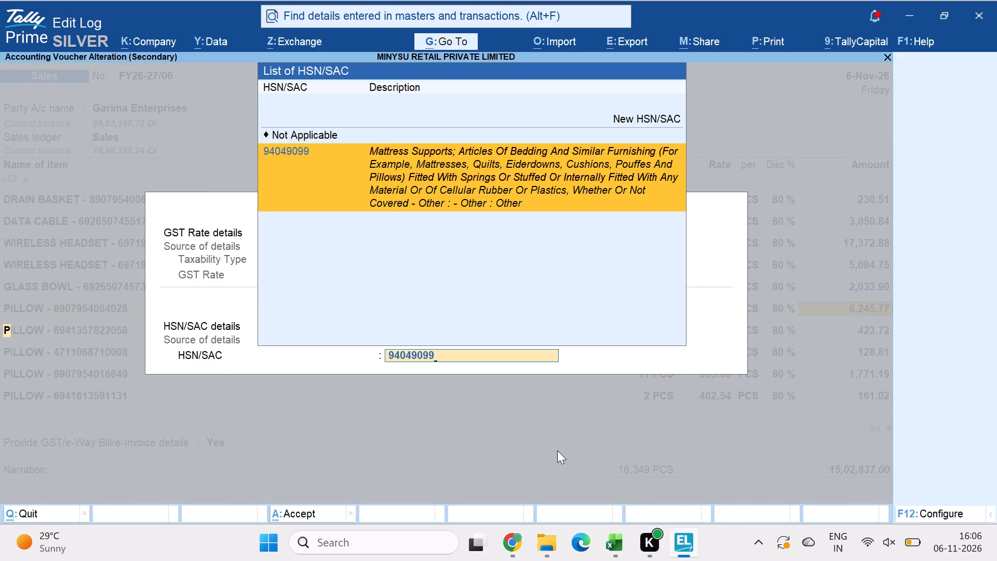
pyautogui.press('Return')
pyautogui.hotkey('ctrl', 'a')
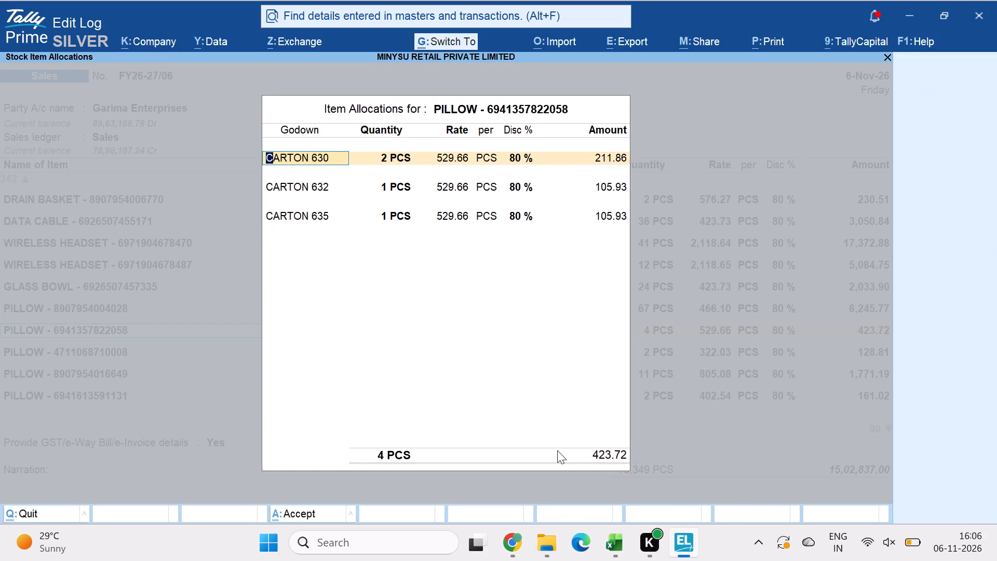
pyautogui.press('Return')
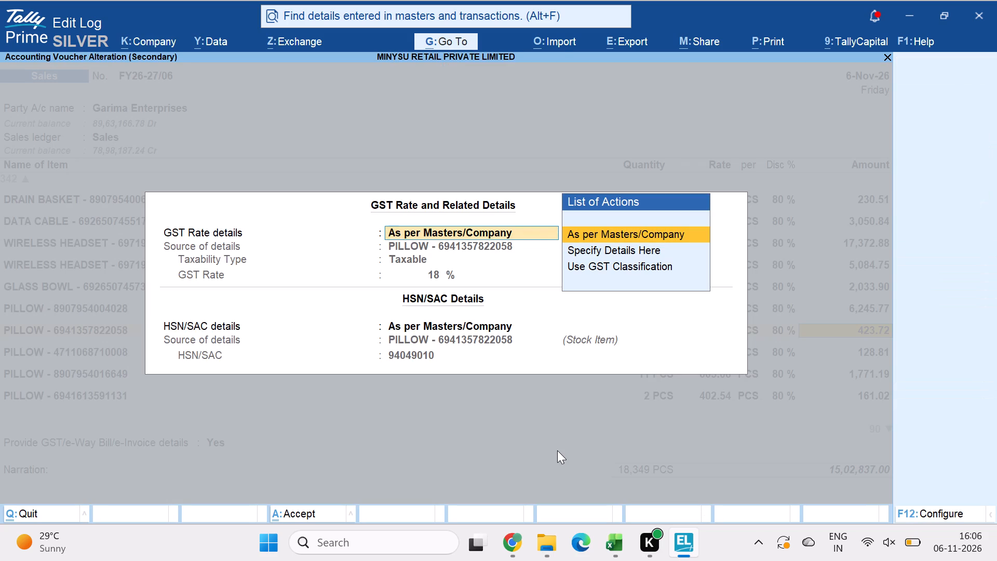
pyautogui.press('Return')
pyautogui.press('Down')
pyautogui.press('Return')
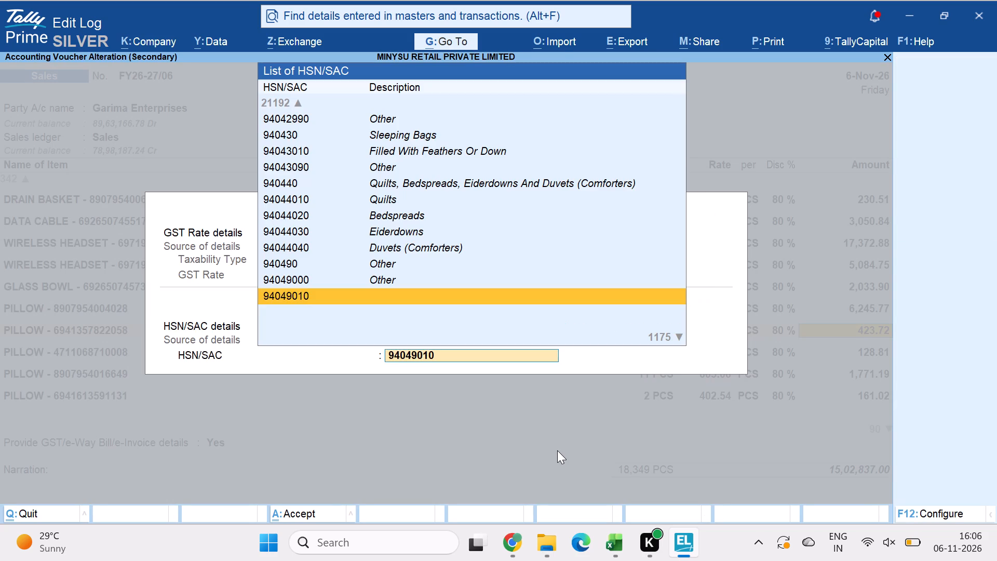
pyautogui.hotkey('ctrl', 'v')
pyautogui.press('Return')
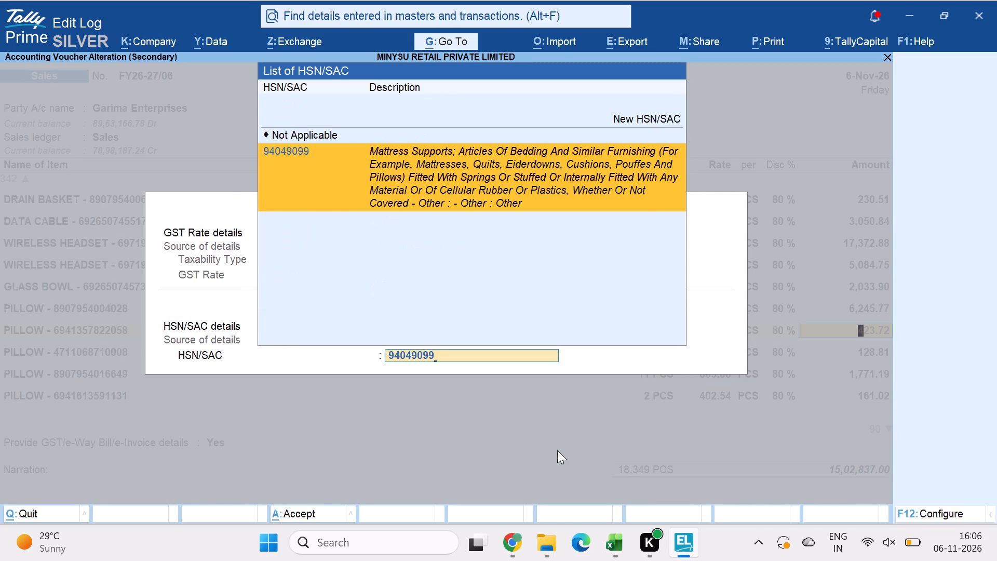
pyautogui.press('Return')
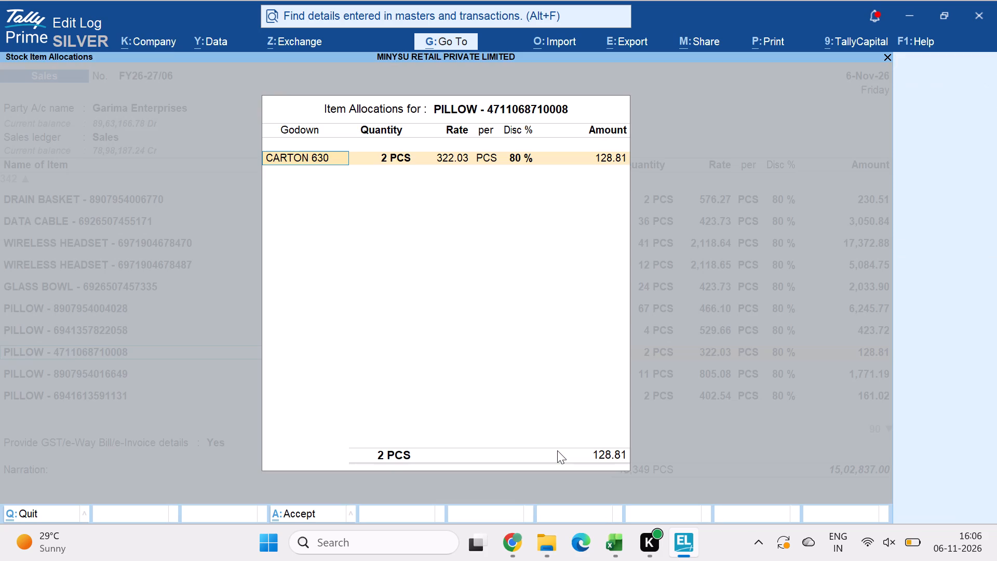
pyautogui.hotkey('ctrl', 'a')
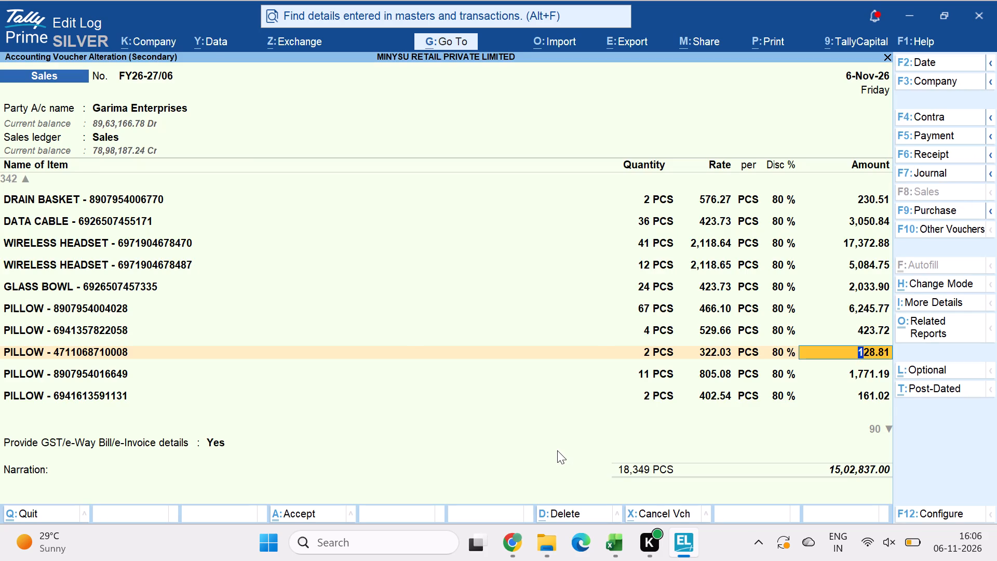
pyautogui.press('Return')
pyautogui.press('Down')
pyautogui.press('Up')
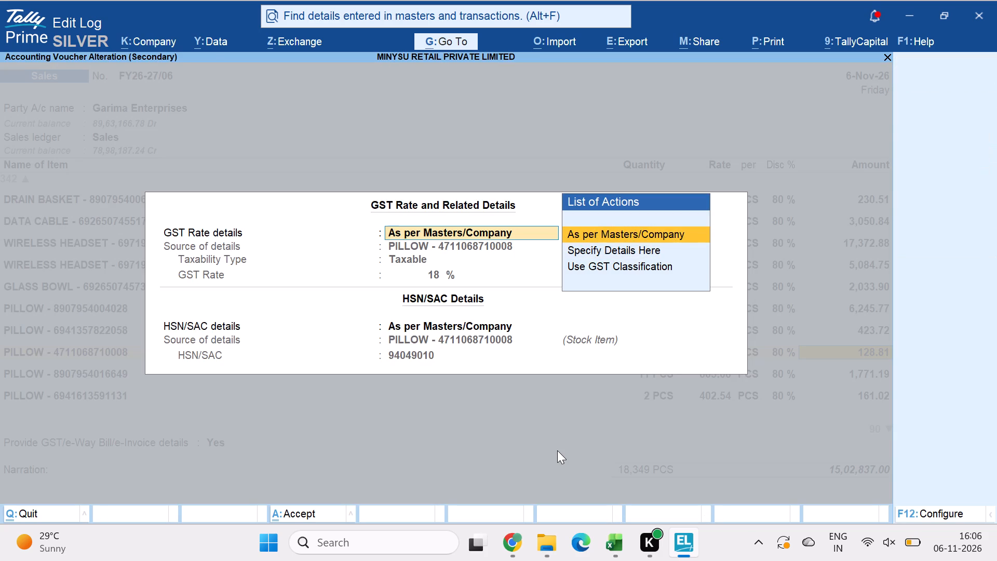
pyautogui.press('Return')
pyautogui.press('Down')
pyautogui.press('Return')
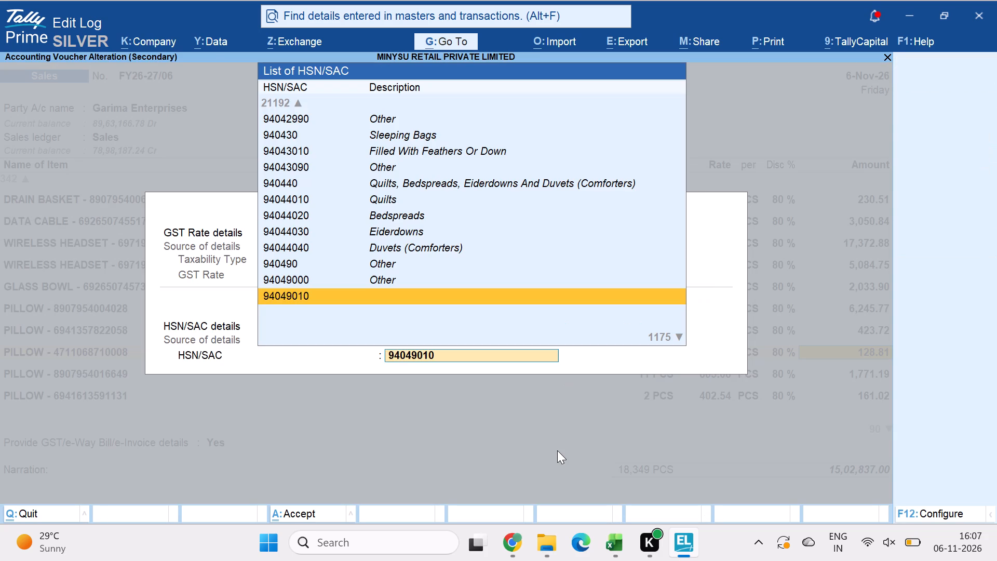
pyautogui.hotkey('ctrl', 'v')
pyautogui.press('Return')
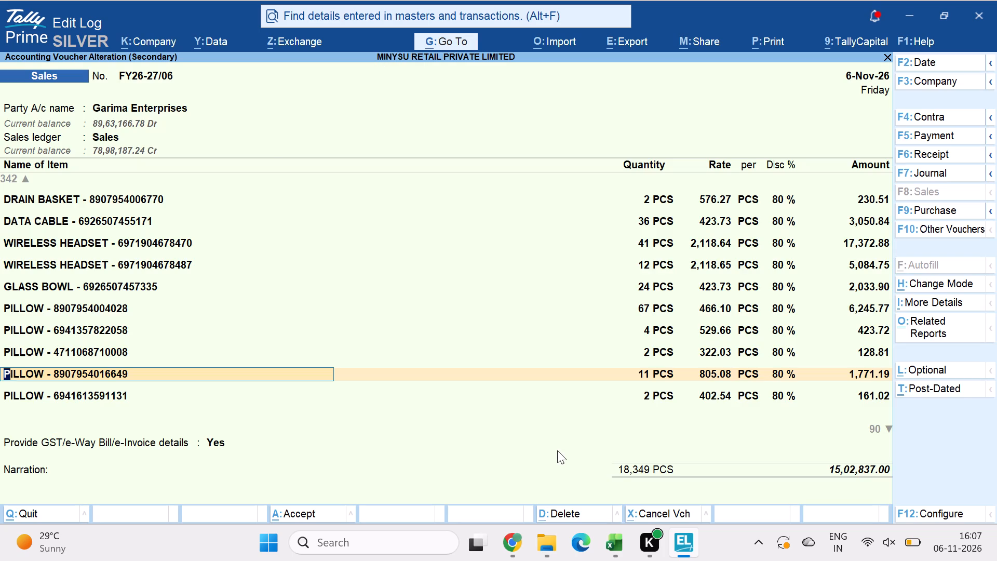
pyautogui.press('Return')
pyautogui.hotkey('ctrl', 'a')
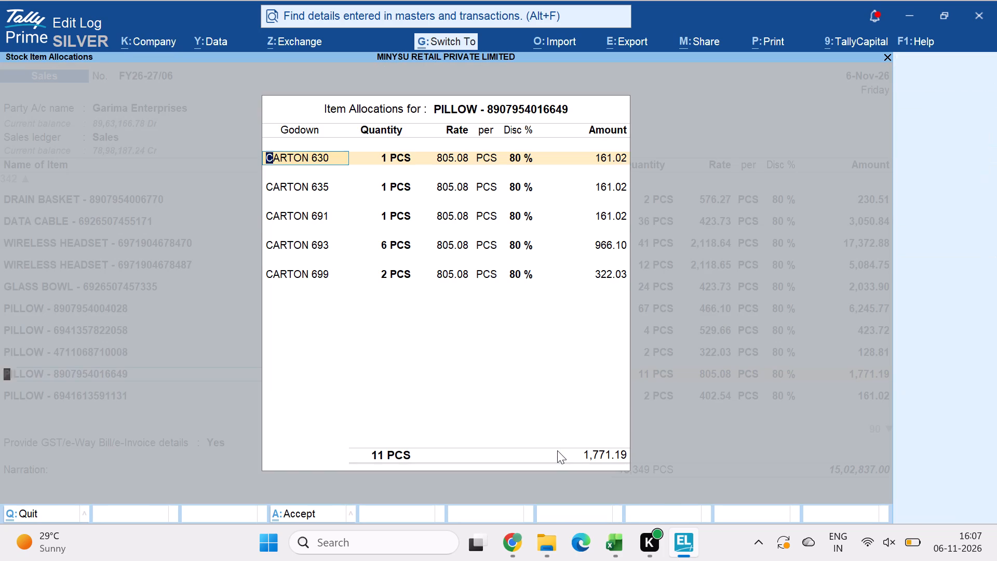
pyautogui.press('Return')
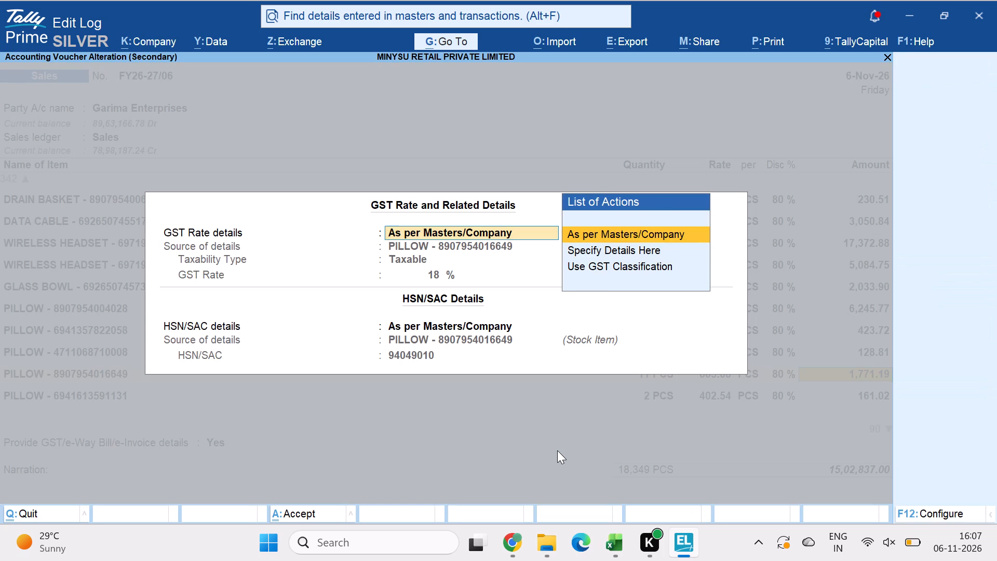
pyautogui.press('Return')
pyautogui.press('Down')
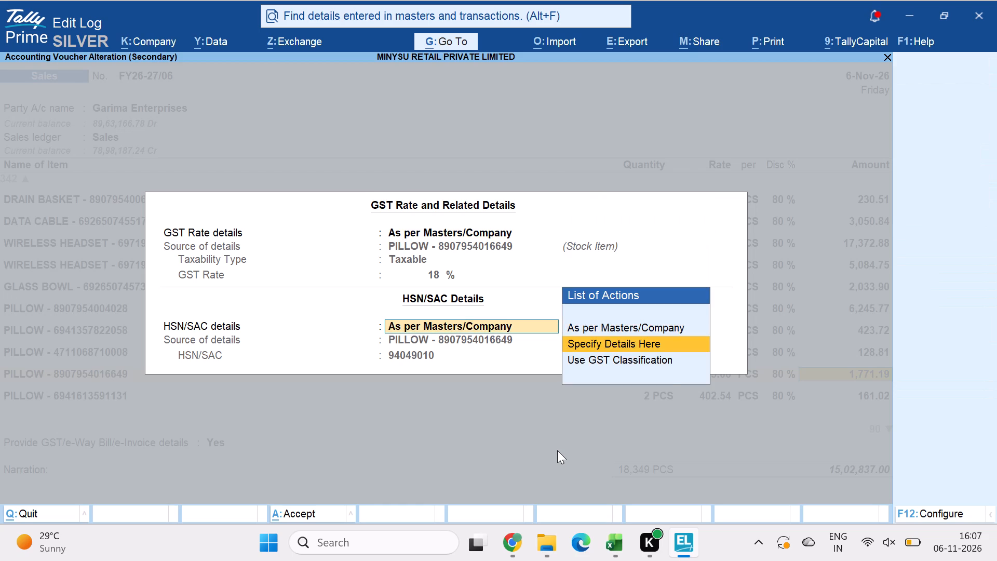
pyautogui.press('Return')
pyautogui.hotkey('ctrl', 'v')
pyautogui.press('Return')
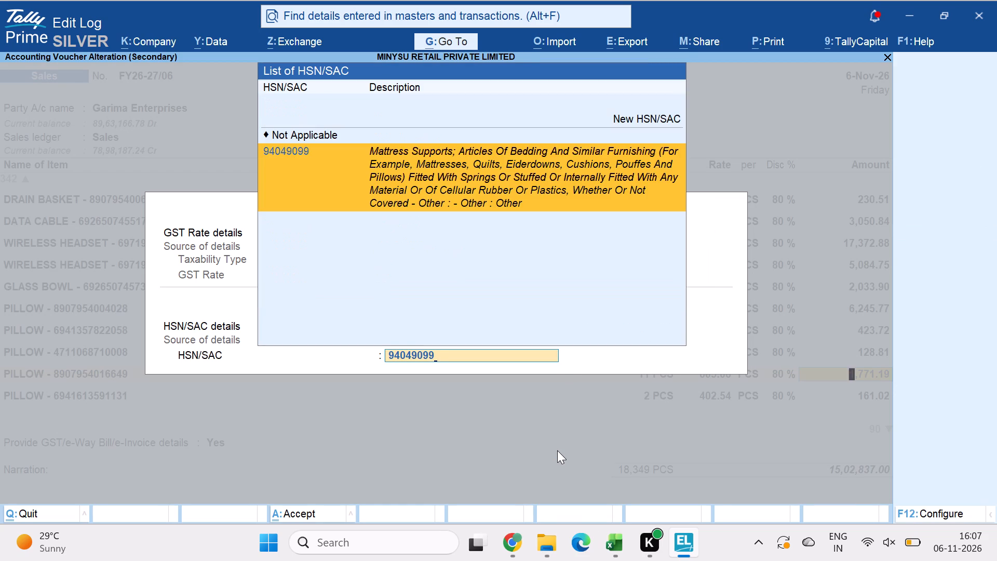
pyautogui.press('Return')
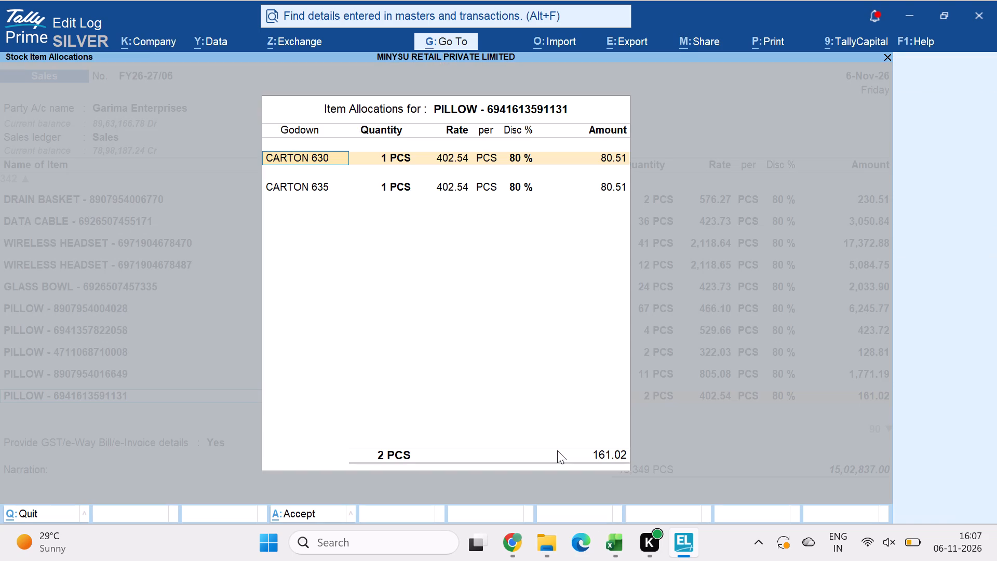
pyautogui.hotkey('ctrl', 'a')
pyautogui.press('Return')
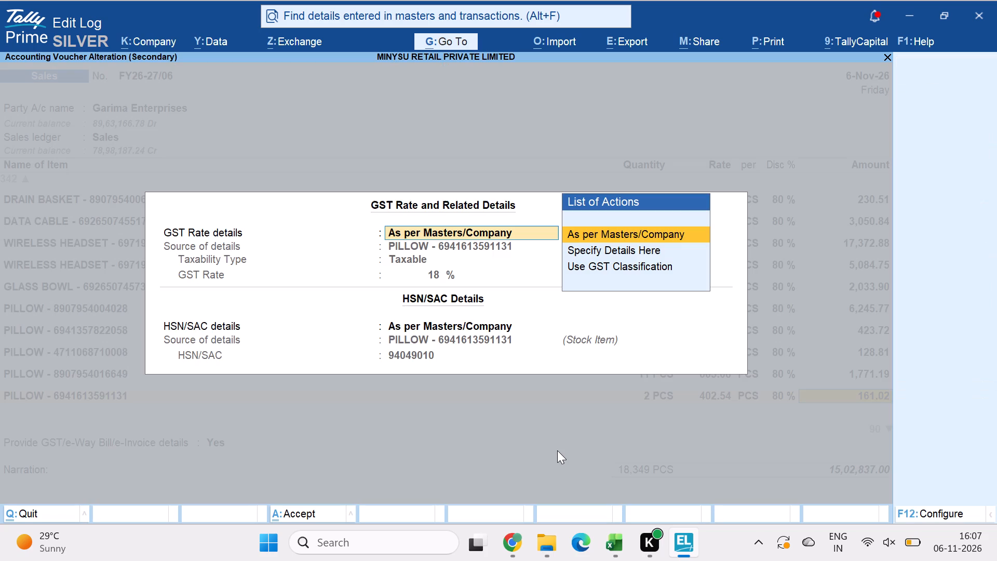
pyautogui.press('Return')
pyautogui.press('Down')
pyautogui.press('Return')
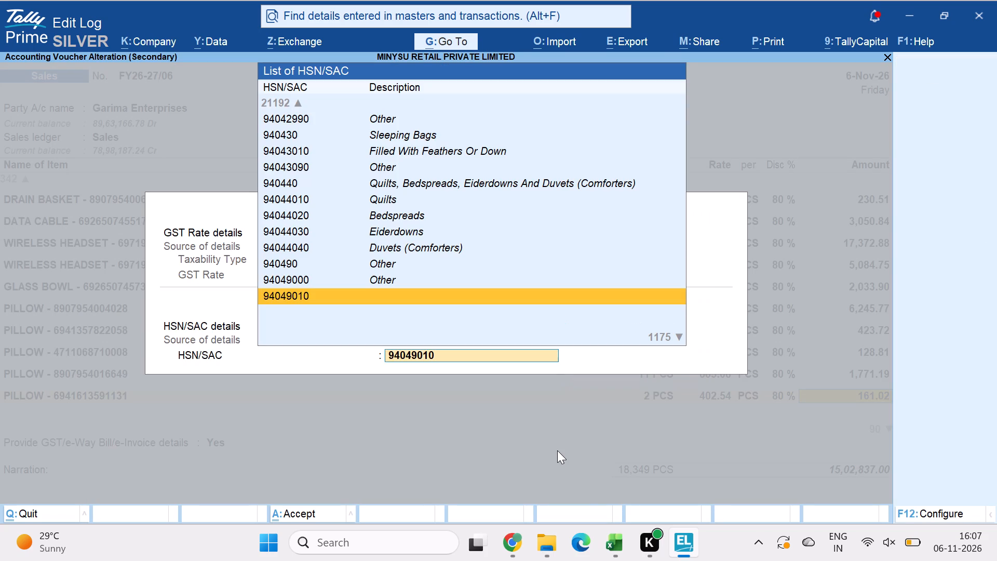
pyautogui.hotkey('ctrl', 'v')
pyautogui.press('Return')
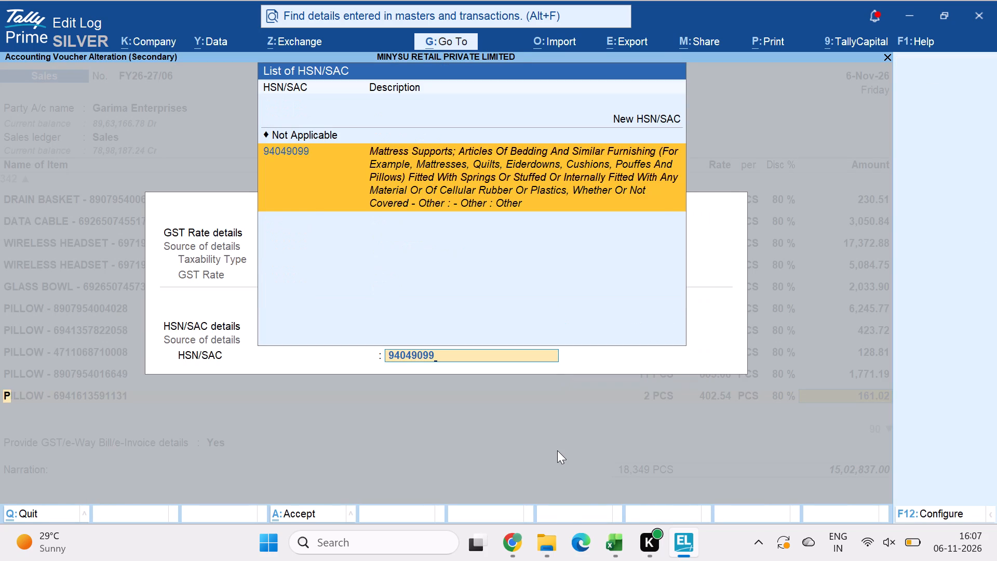
pyautogui.press('Return')
pyautogui.hotkey('ctrl', 'a')
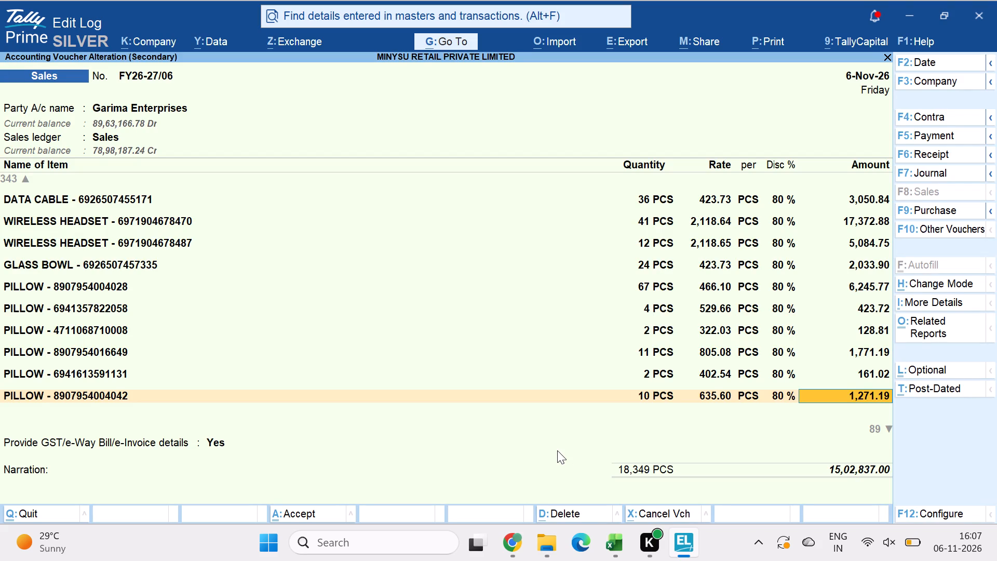
pyautogui.press('Down')
pyautogui.press('Return')
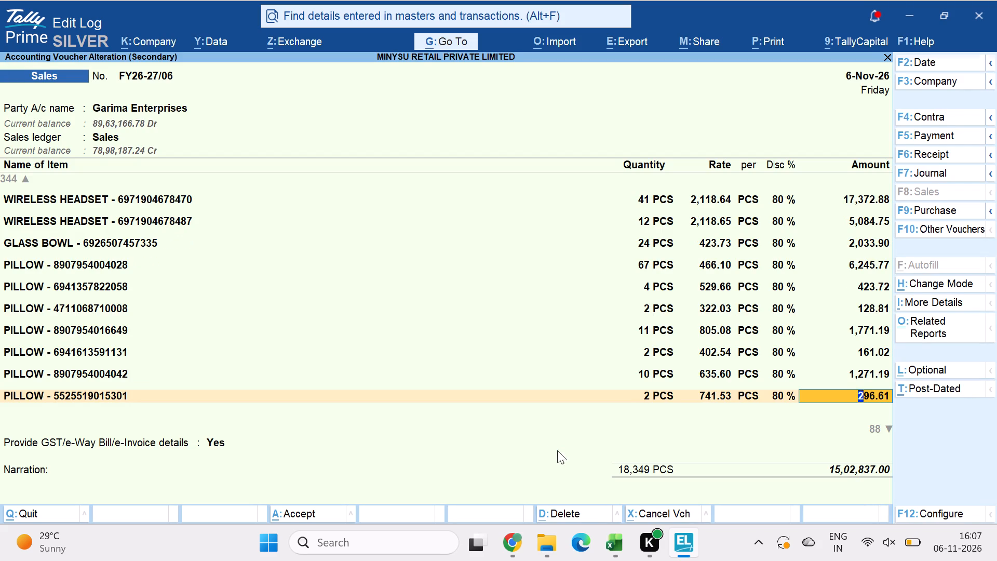
pyautogui.press('Return')
pyautogui.press('Down')
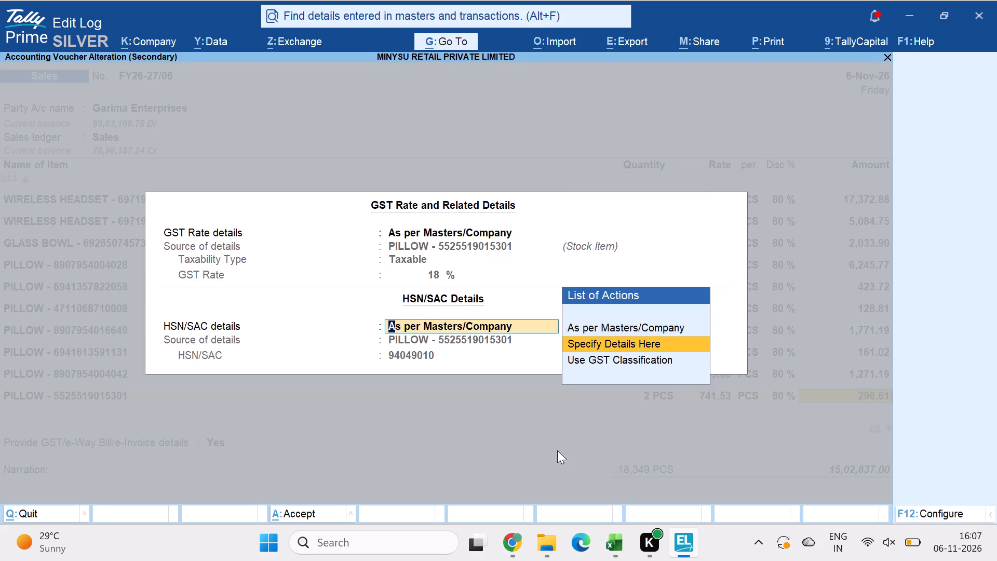
pyautogui.press('Return')
pyautogui.hotkey('ctrl', 'v')
pyautogui.press('Return')
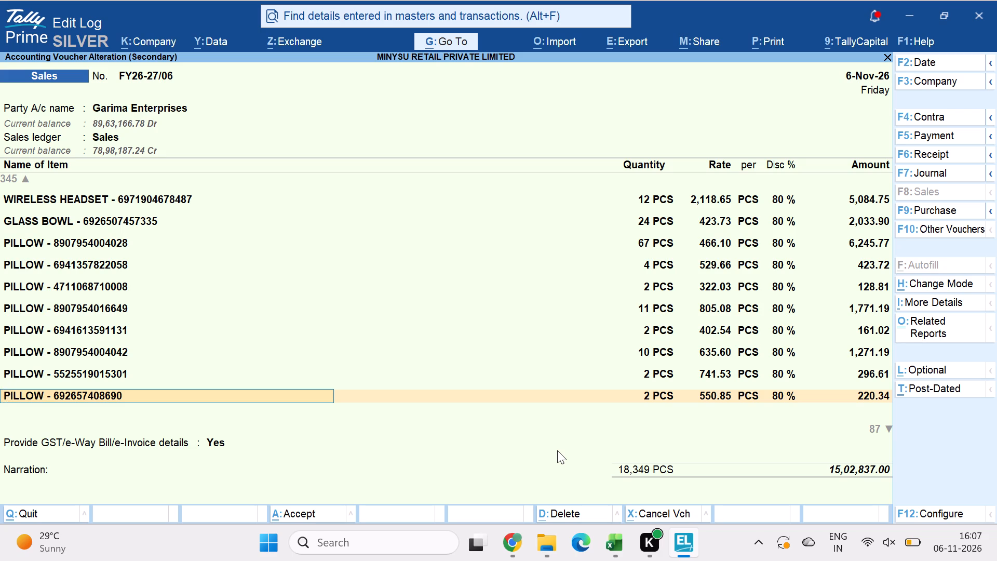
pyautogui.press('Return')
pyautogui.hotkey('ctrl', 'a')
pyautogui.press('Return')
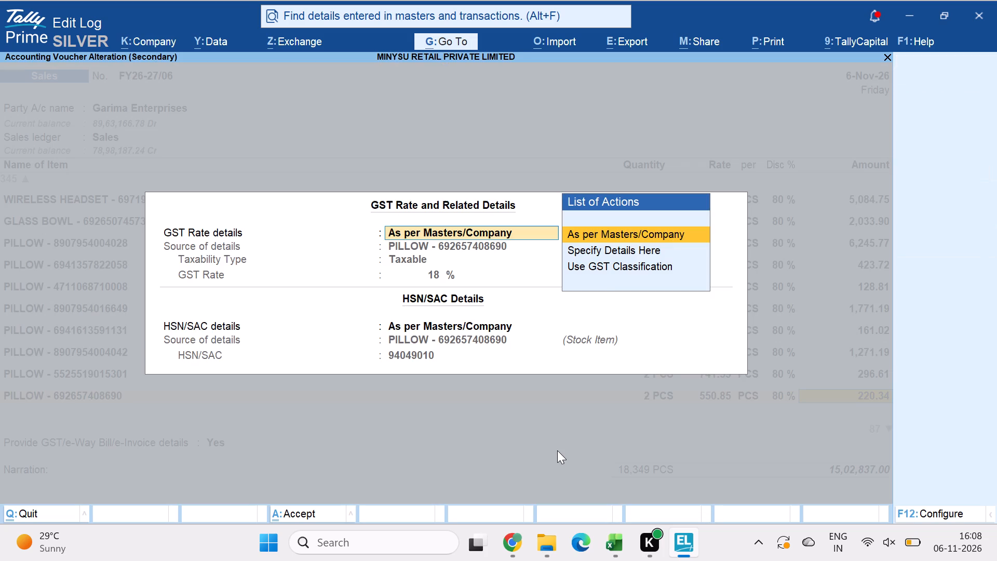
pyautogui.press('Return')
pyautogui.press('Down')
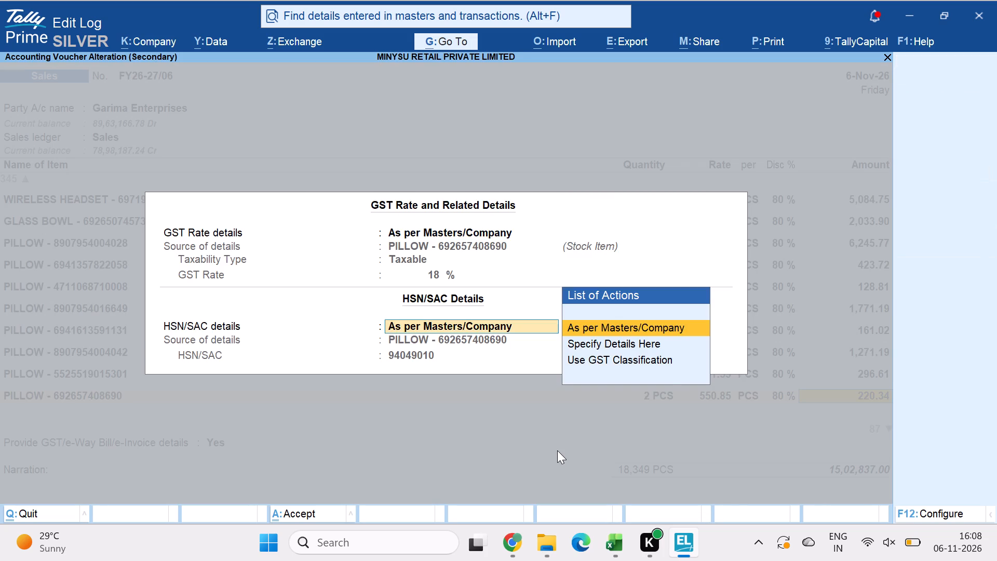
pyautogui.press('Return')
pyautogui.hotkey('ctrl', 'v')
pyautogui.press('Return')
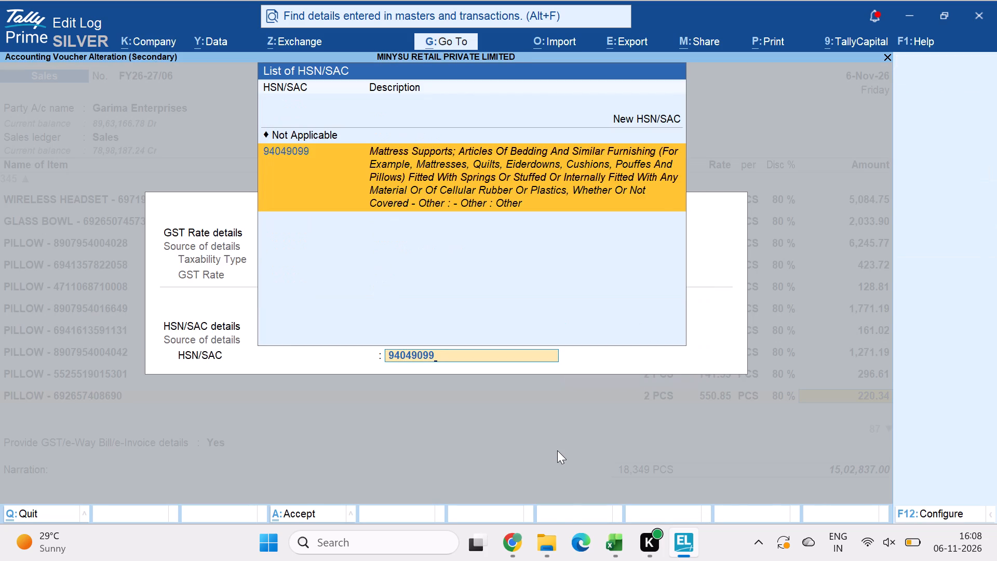
pyautogui.press('Return')
pyautogui.hotkey('ctrl', 'a')
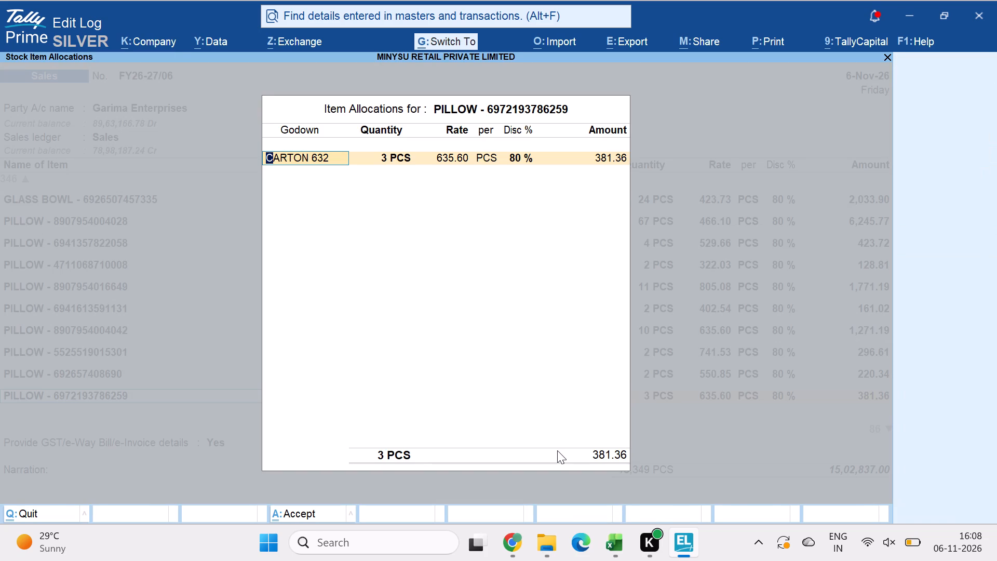
pyautogui.press('Return')
pyautogui.press('Return')
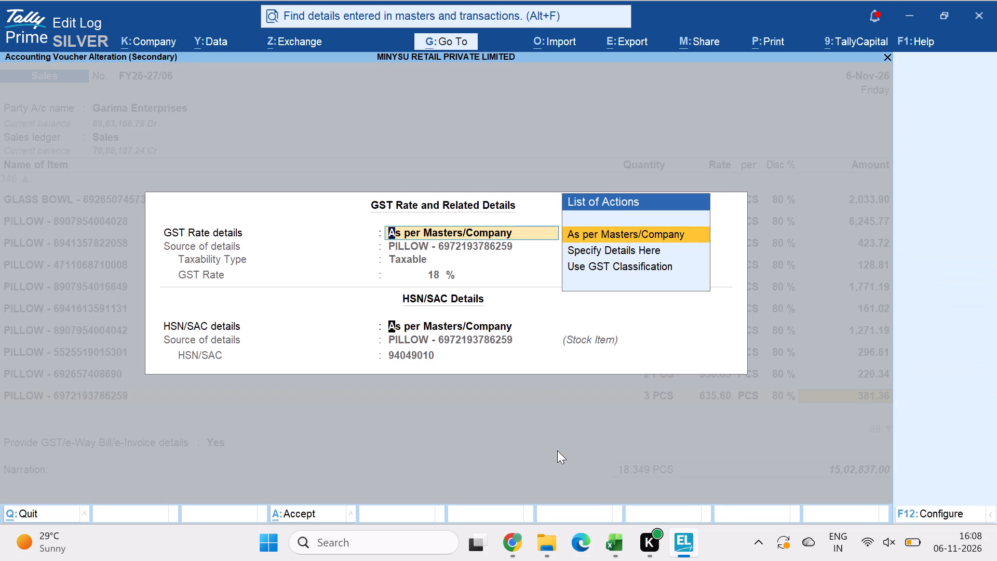
pyautogui.press('Down')
pyautogui.press('Return')
pyautogui.hotkey('ctrl', 'v')
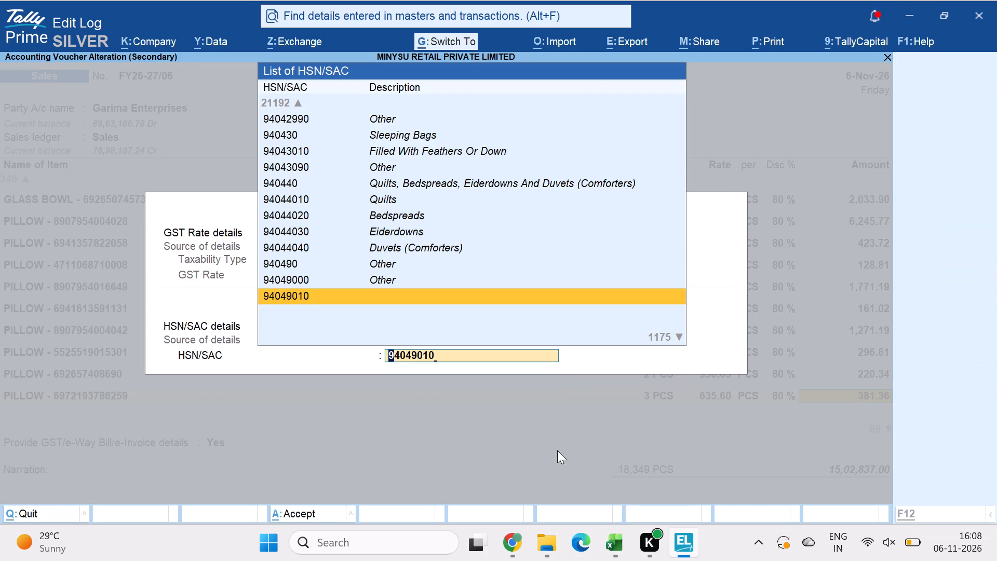
pyautogui.press('Return')
pyautogui.press('Return')
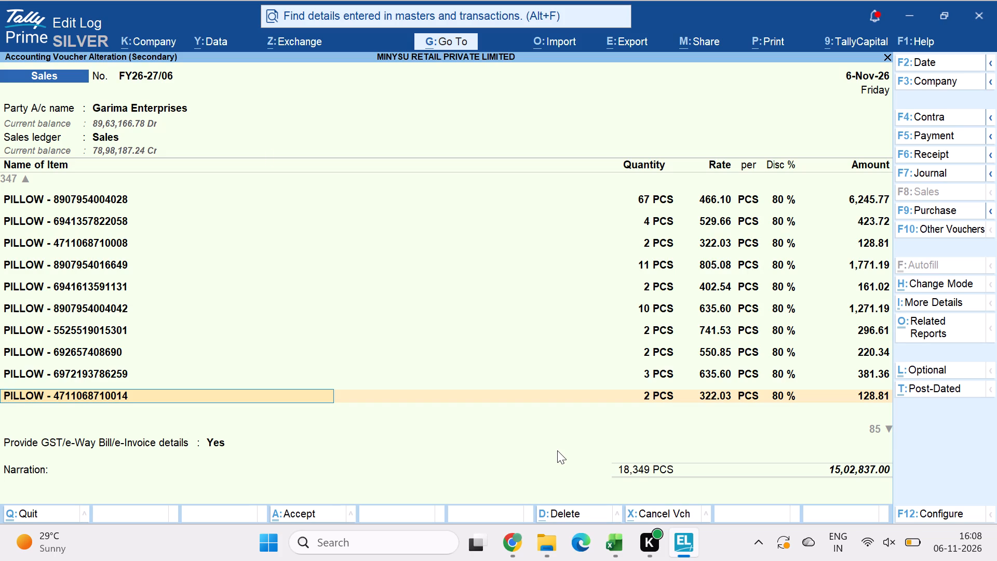
pyautogui.hotkey('ctrl', 'a')
pyautogui.press('Return')
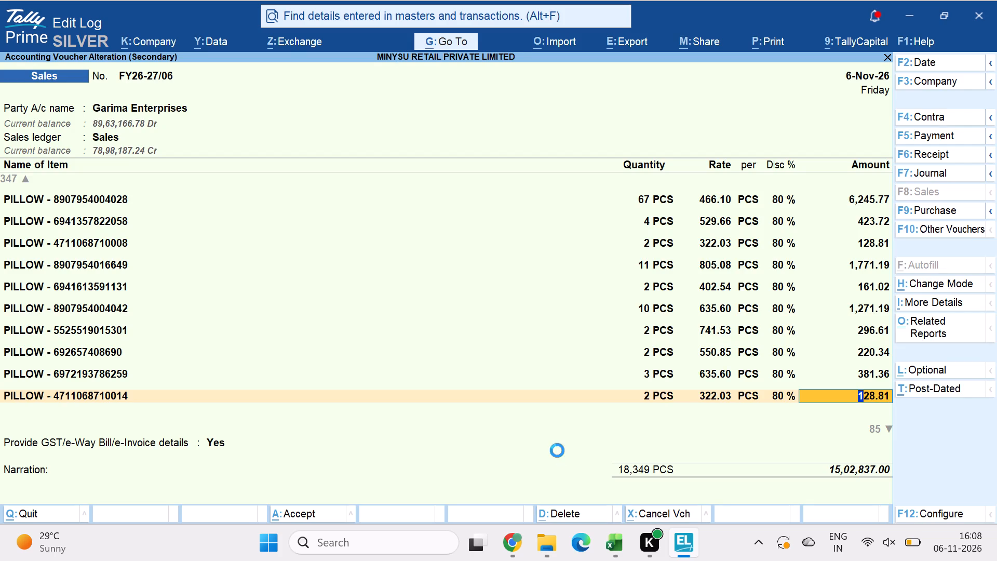
pyautogui.press('Return')
pyautogui.press('Down')
pyautogui.press('Return')
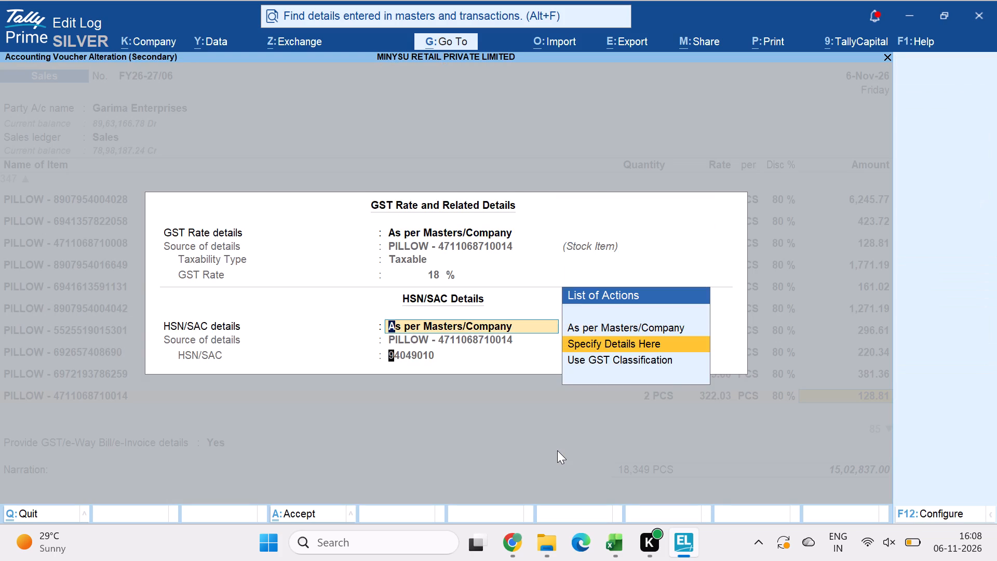
pyautogui.hotkey('ctrl', 'v')
pyautogui.press('Return')
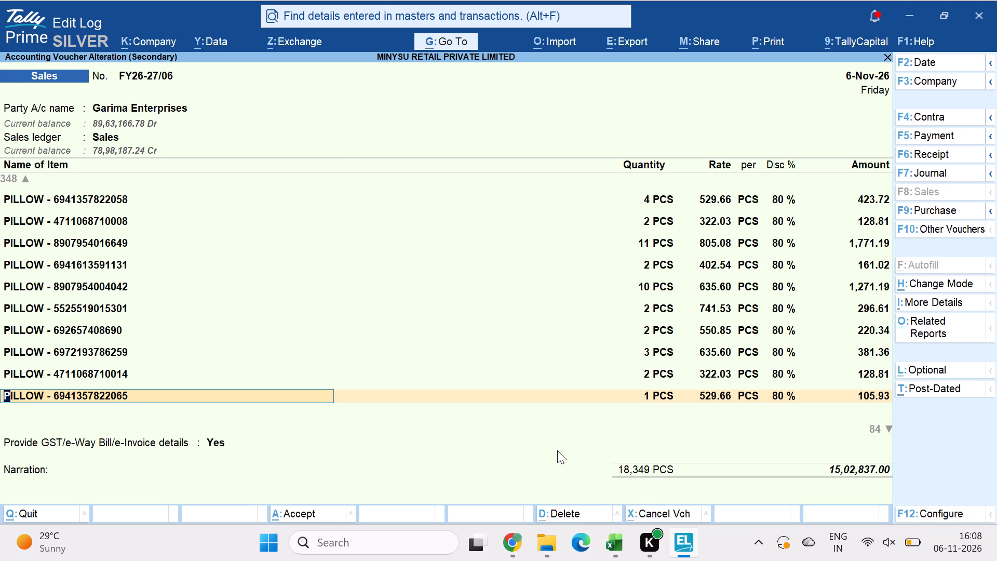
pyautogui.press('Return')
pyautogui.hotkey('ctrl', 'a')
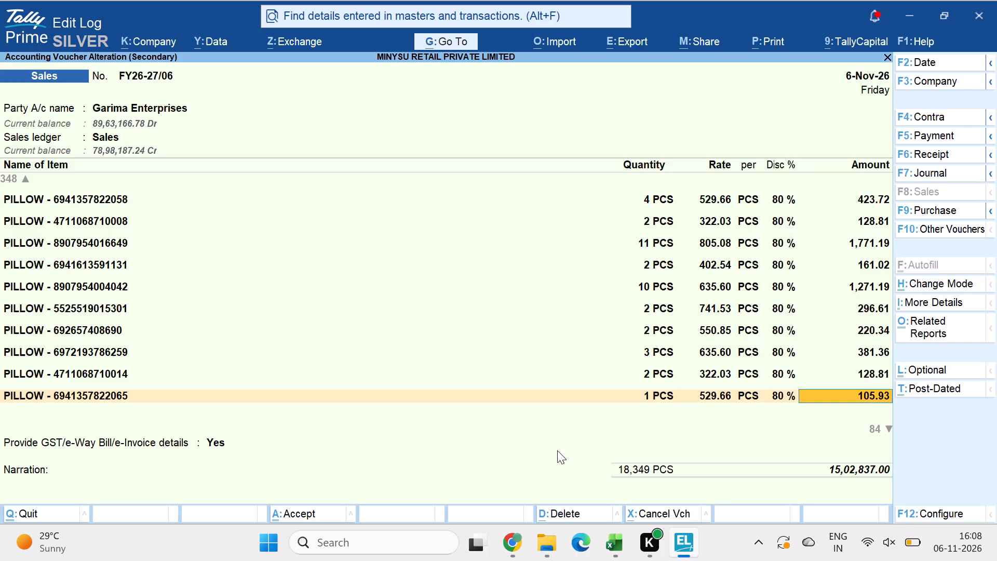
pyautogui.press('Return')
pyautogui.press('Return')
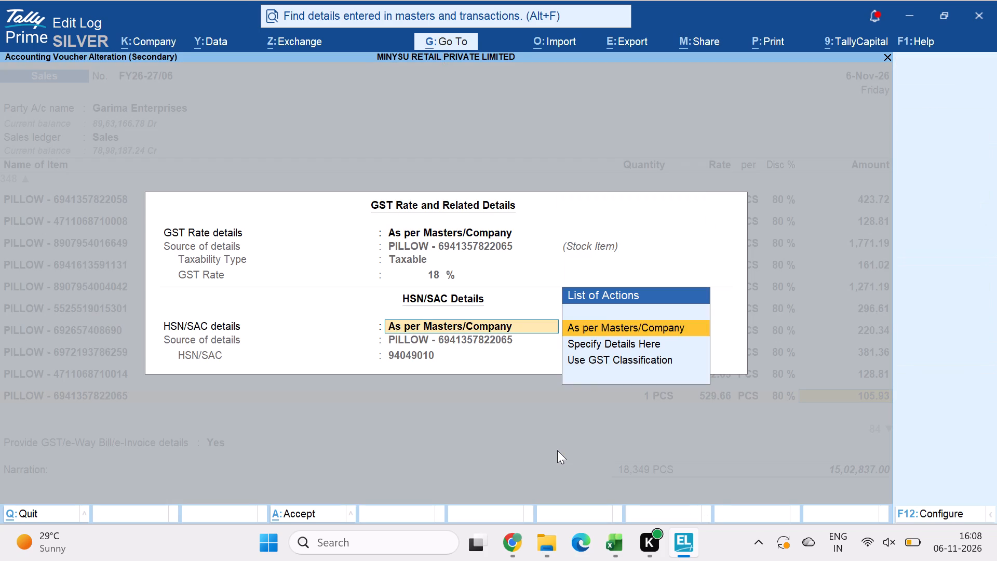
pyautogui.press('Down')
pyautogui.press('Return')
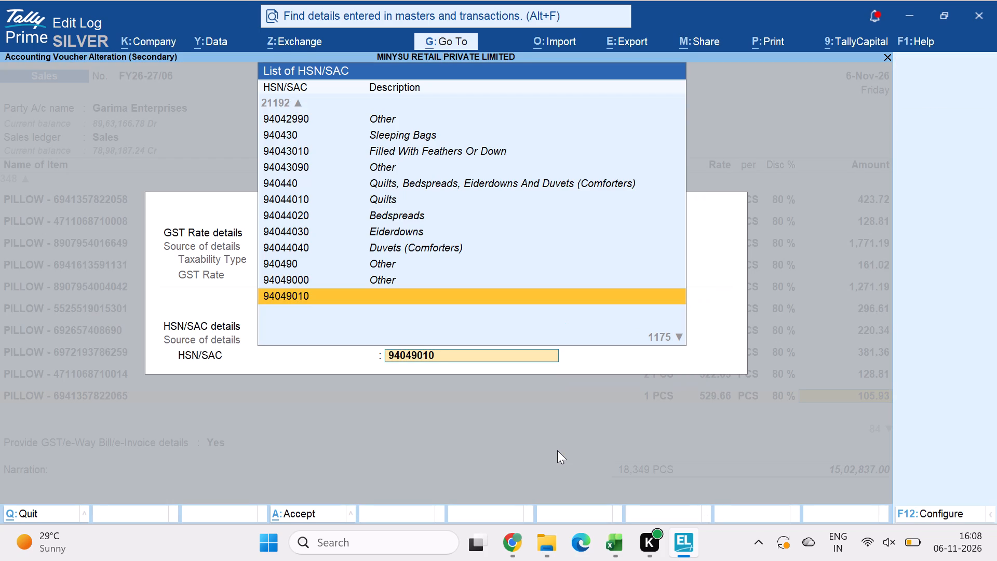
pyautogui.hotkey('ctrl', 'v')
pyautogui.press('Return')
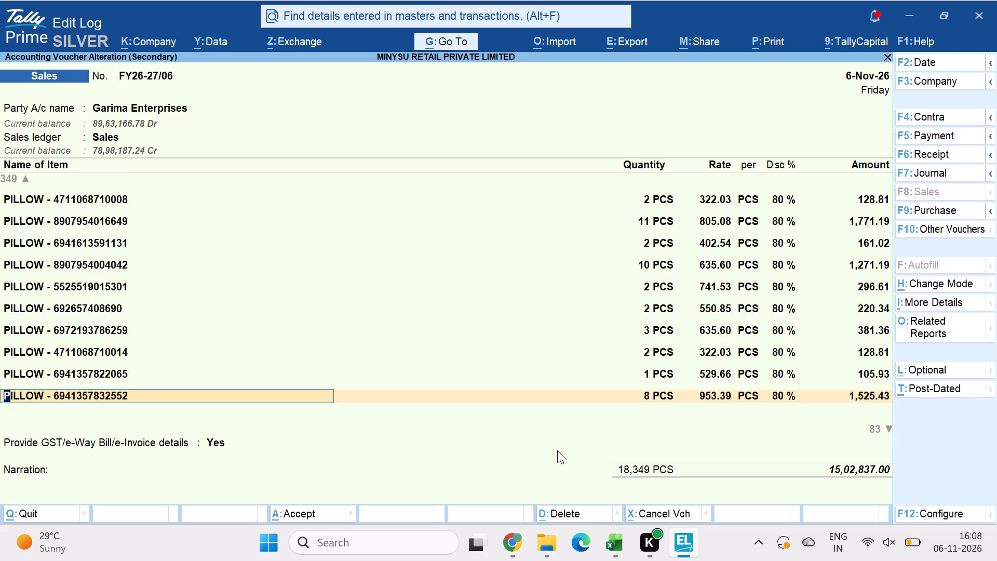
pyautogui.press('Return')
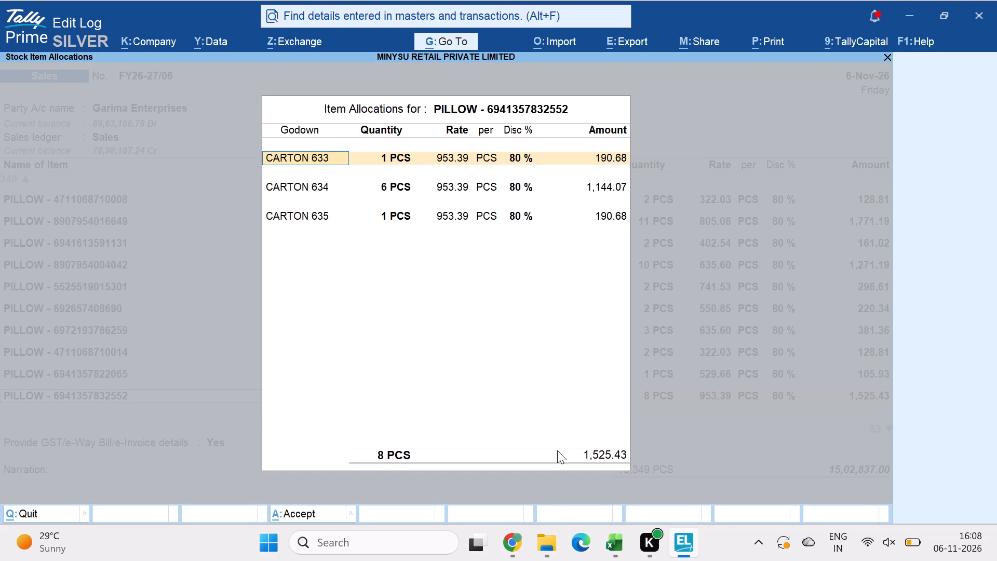
pyautogui.hotkey('ctrl', 'a')
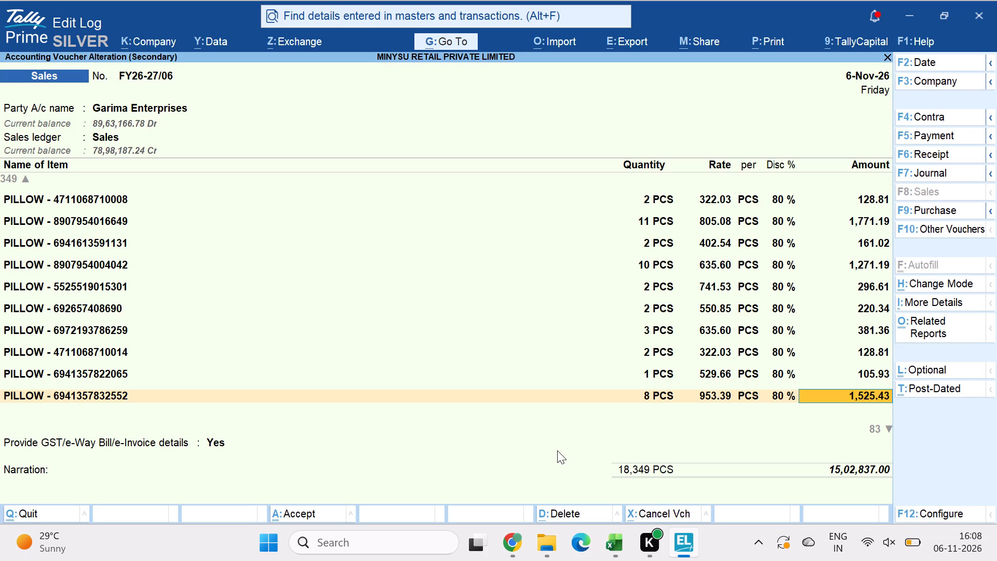
pyautogui.press('Return')
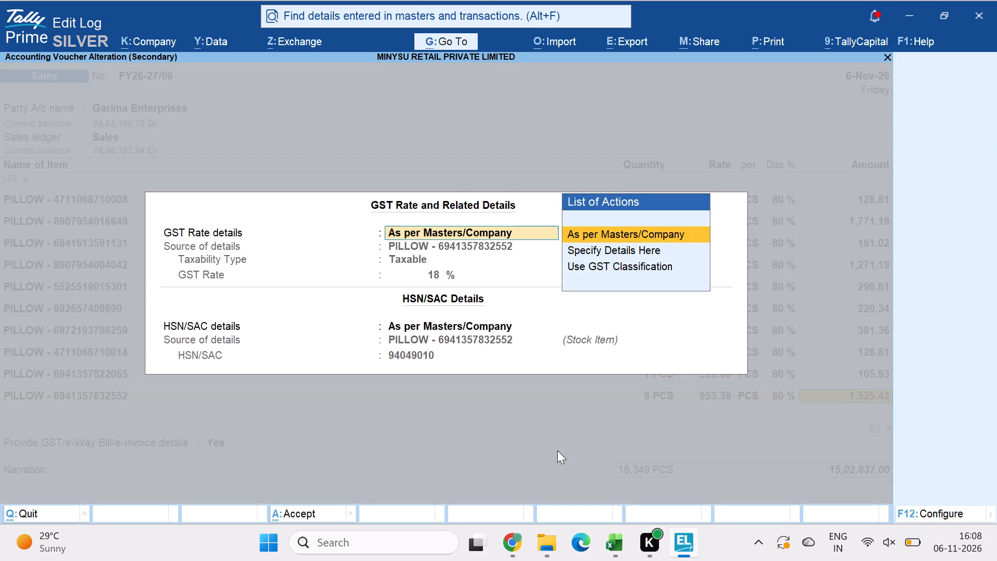
pyautogui.press('Return')
pyautogui.press('Down')
pyautogui.press('Return')
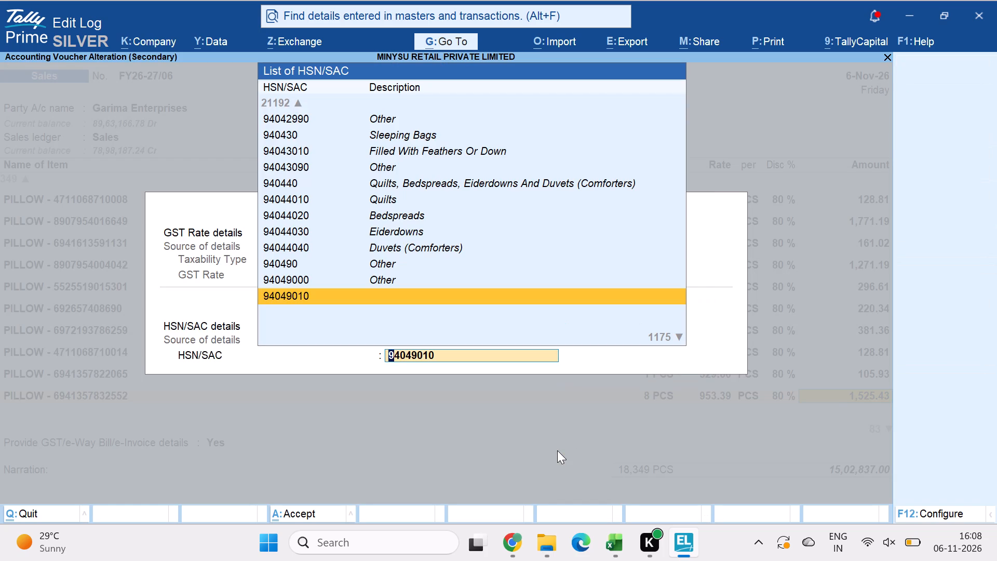
pyautogui.hotkey('ctrl', 'v')
pyautogui.press('Return')
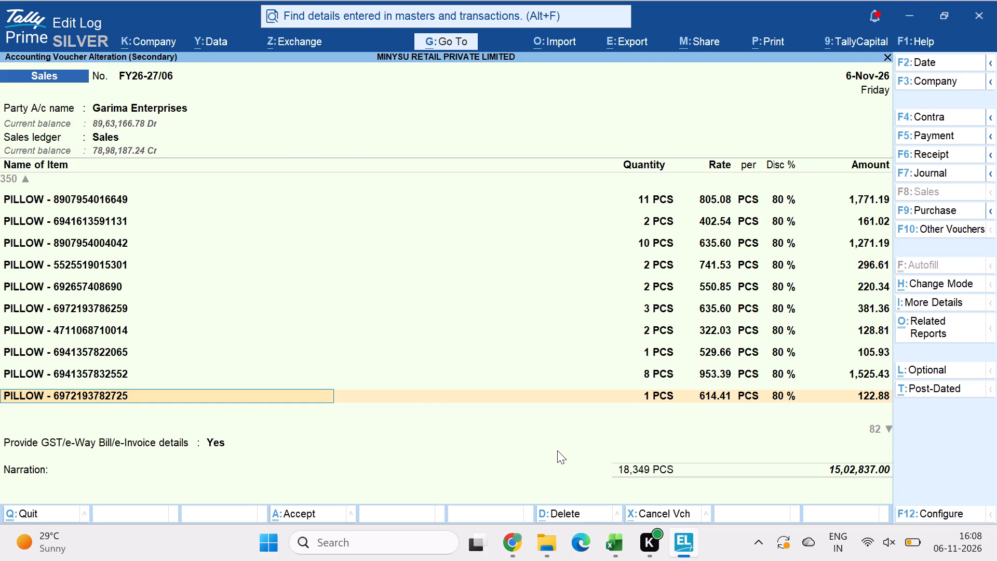
pyautogui.press('Return')
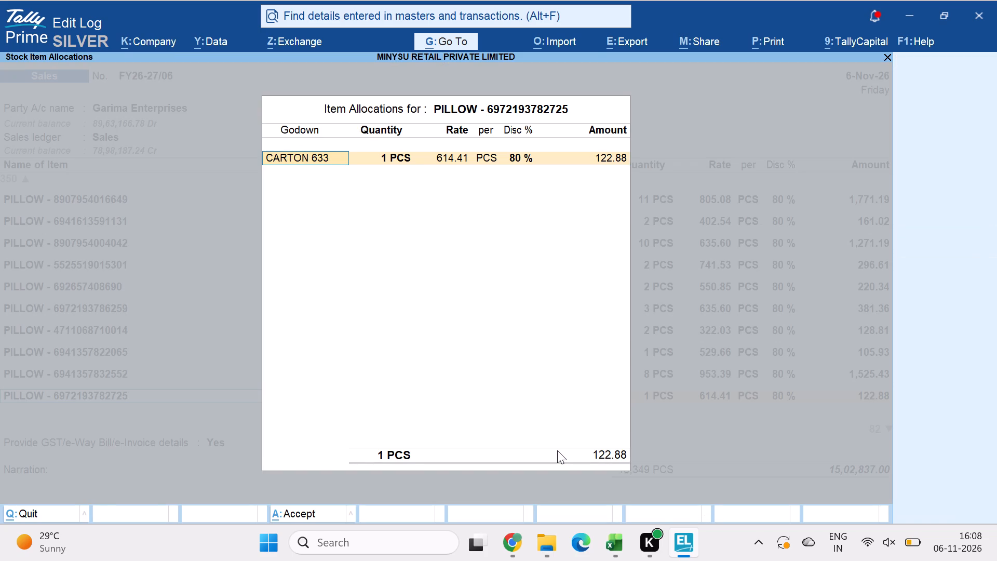
pyautogui.hotkey('ctrl', 'a')
pyautogui.press('Return')
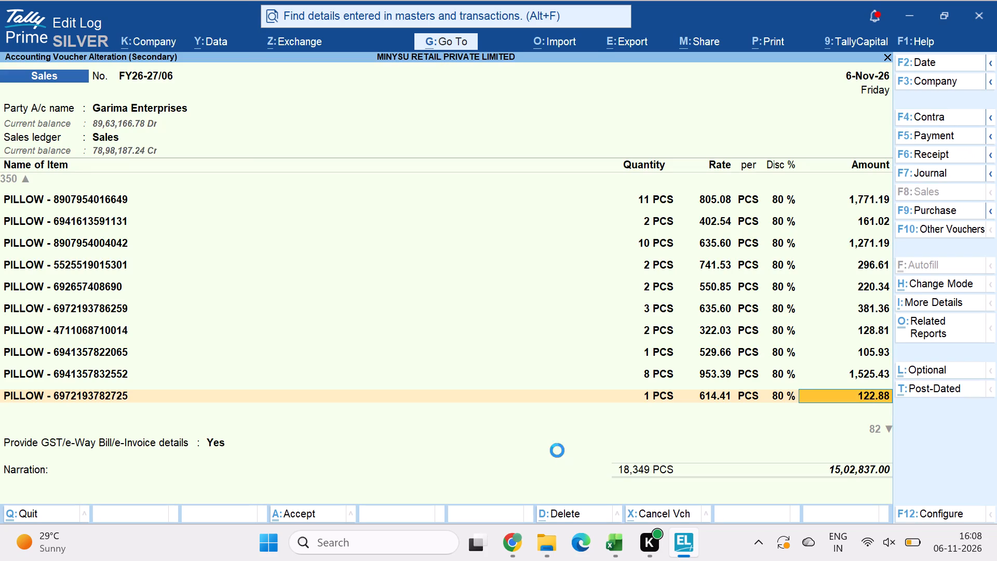
pyautogui.press('Return')
pyautogui.press('Down')
pyautogui.press('Return')
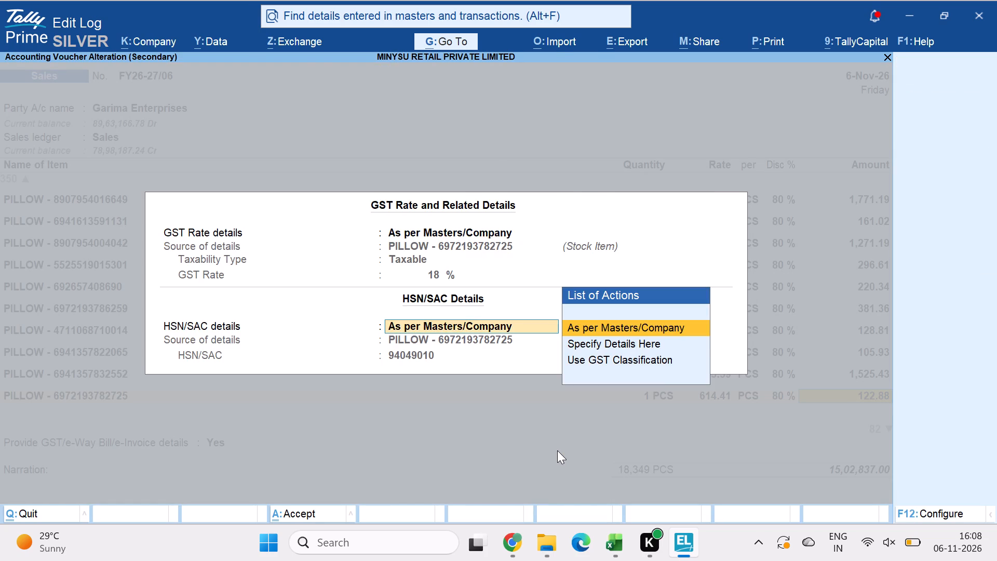
pyautogui.hotkey('ctrl', 'v')
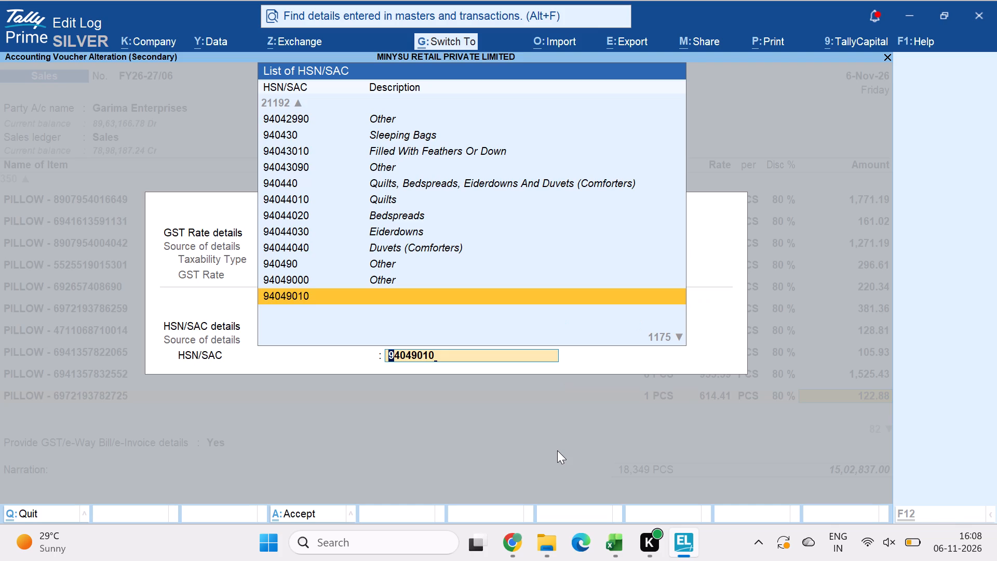
pyautogui.press('Return')
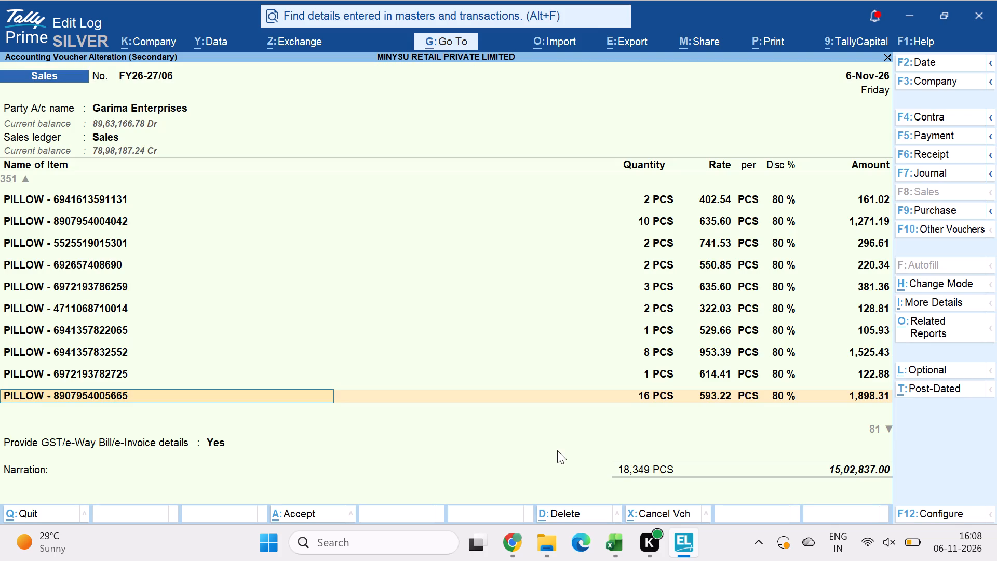
pyautogui.press('Return')
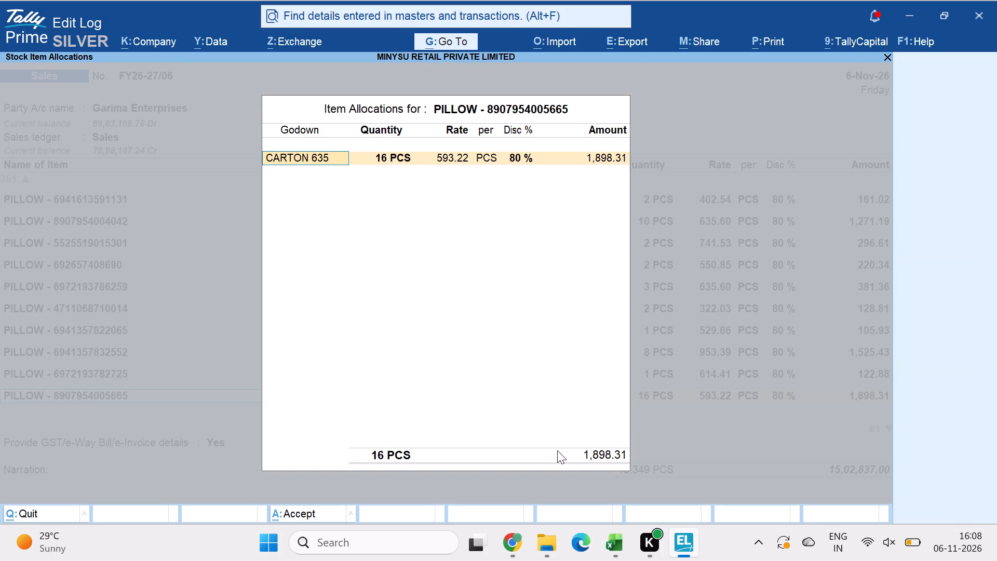
pyautogui.hotkey('ctrl', 'a')
pyautogui.press('Return')
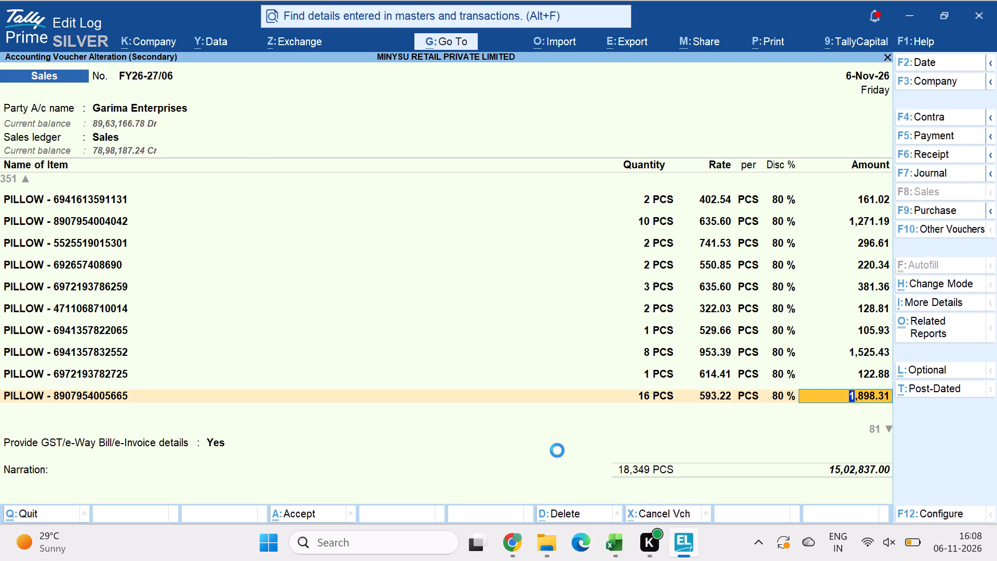
pyautogui.press('Return')
pyautogui.press('Down')
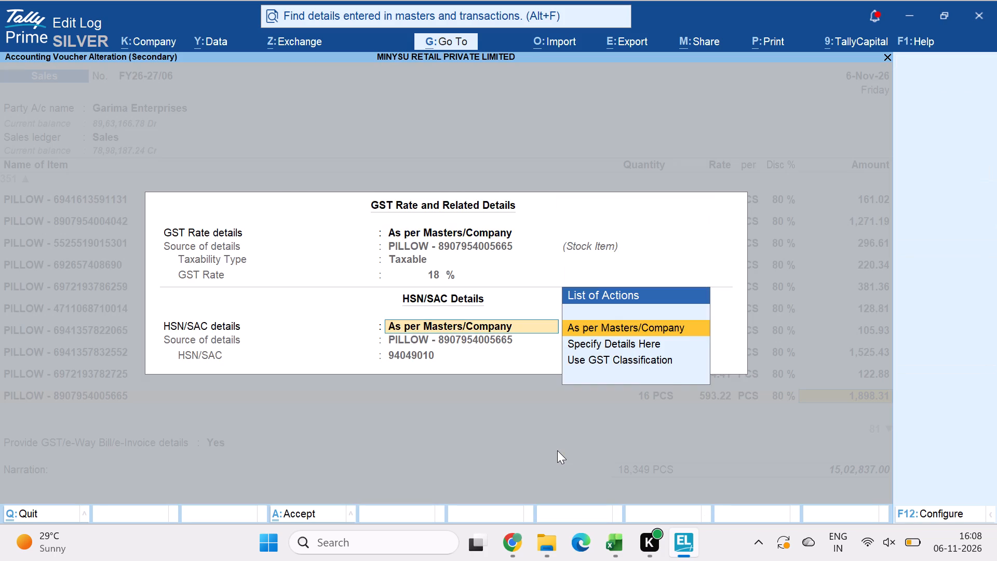
pyautogui.press('Return')
pyautogui.hotkey('ctrl', 'v')
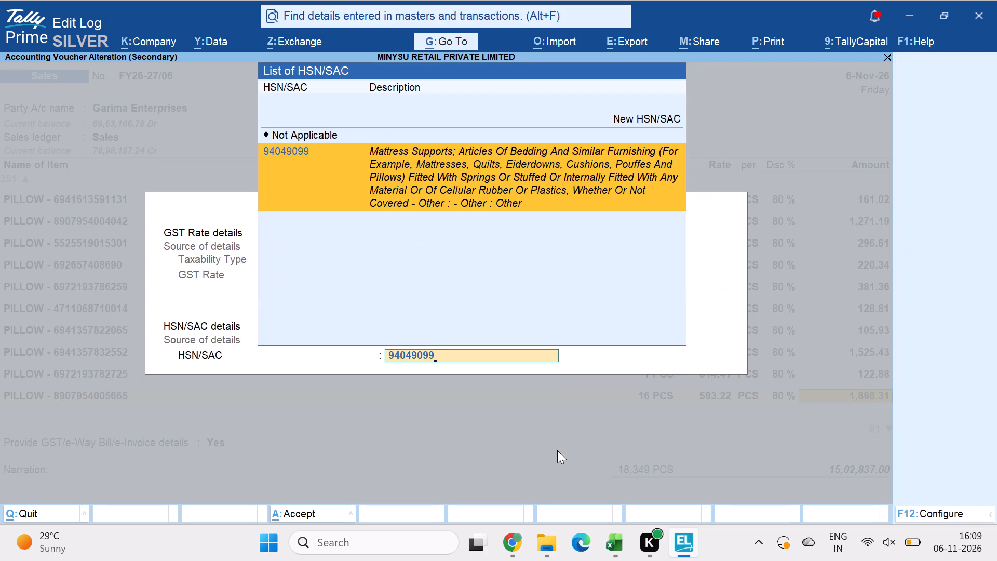
pyautogui.press('Return')
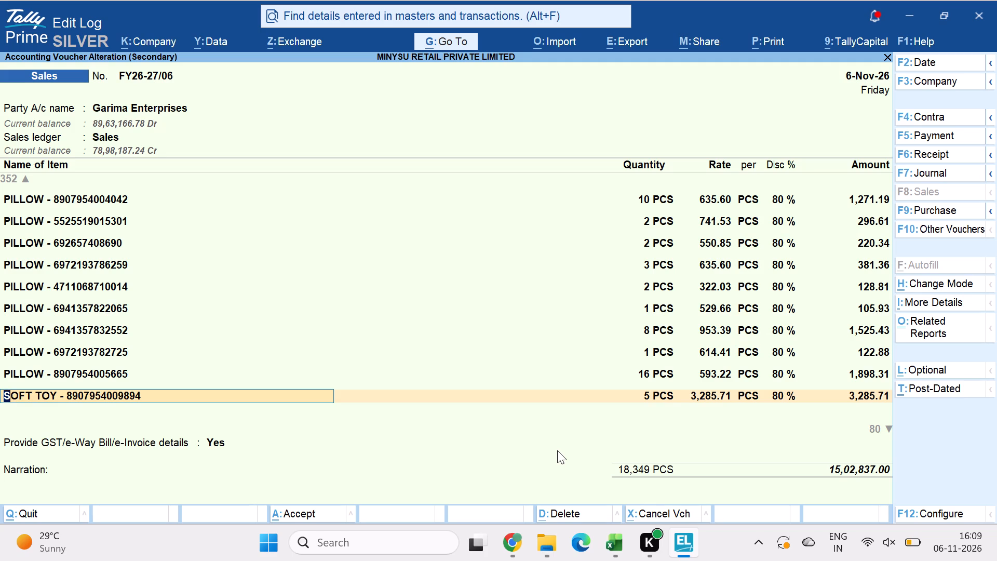
pyautogui.press('Return')
pyautogui.hotkey('ctrl', 'a')
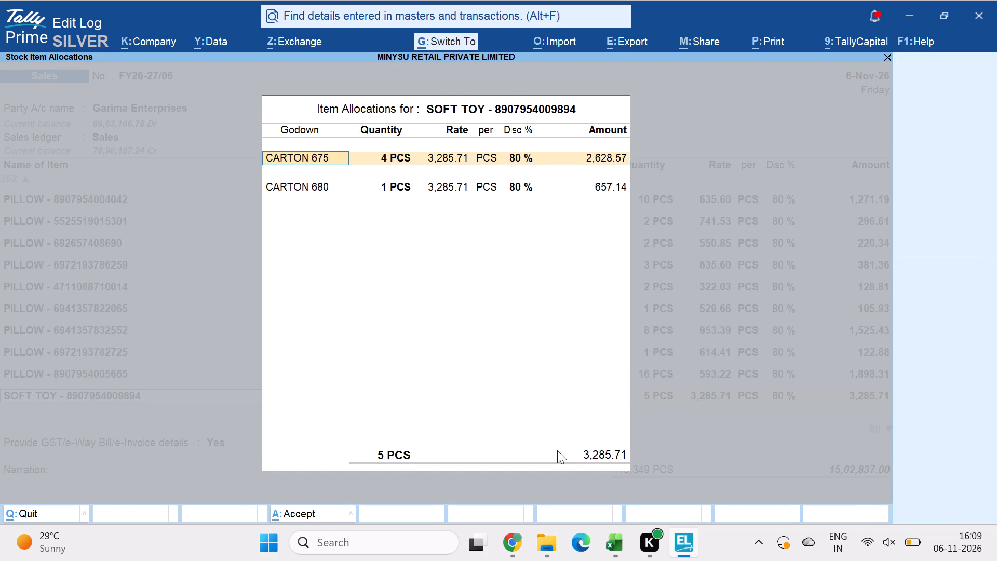
pyautogui.press('Down')
pyautogui.press('Down')
pyautogui.press('Down')
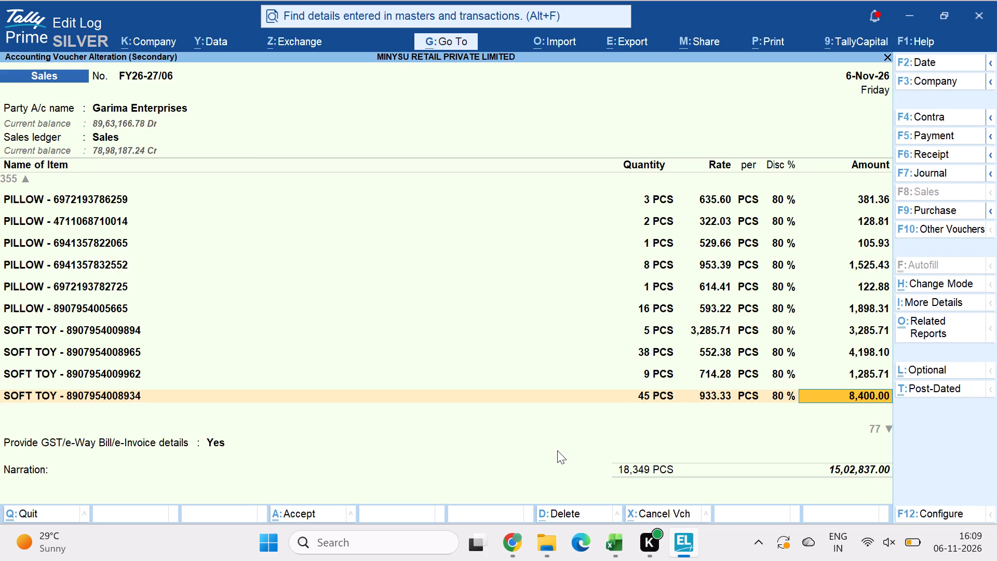
pyautogui.press('Down')
pyautogui.press('Down')
pyautogui.press('Down')
pyautogui.press('Down')
pyautogui.press('Down')
pyautogui.press('Down')
pyautogui.press('Down')
pyautogui.press('Down')
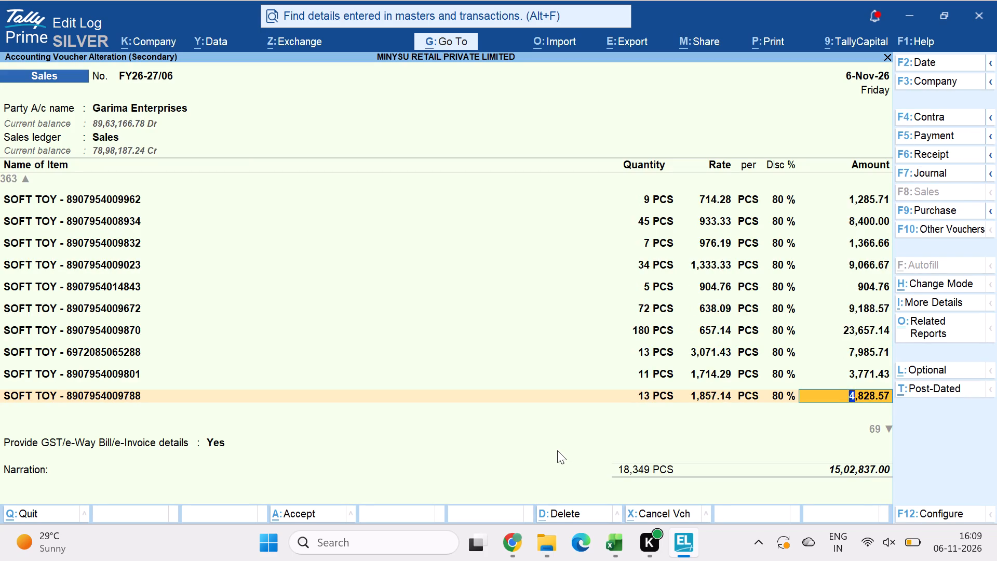
pyautogui.press('Down')
pyautogui.press('Down')
pyautogui.press('Down')
pyautogui.press('Down')
pyautogui.press('Down')
pyautogui.press('Down')
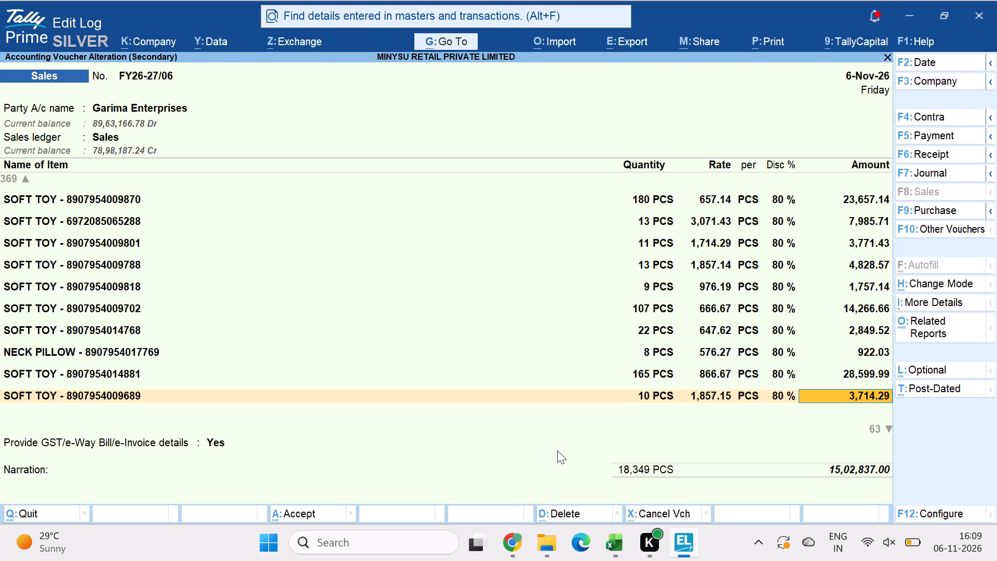
pyautogui.press('Up')
pyautogui.press('Up')
pyautogui.press('Return')
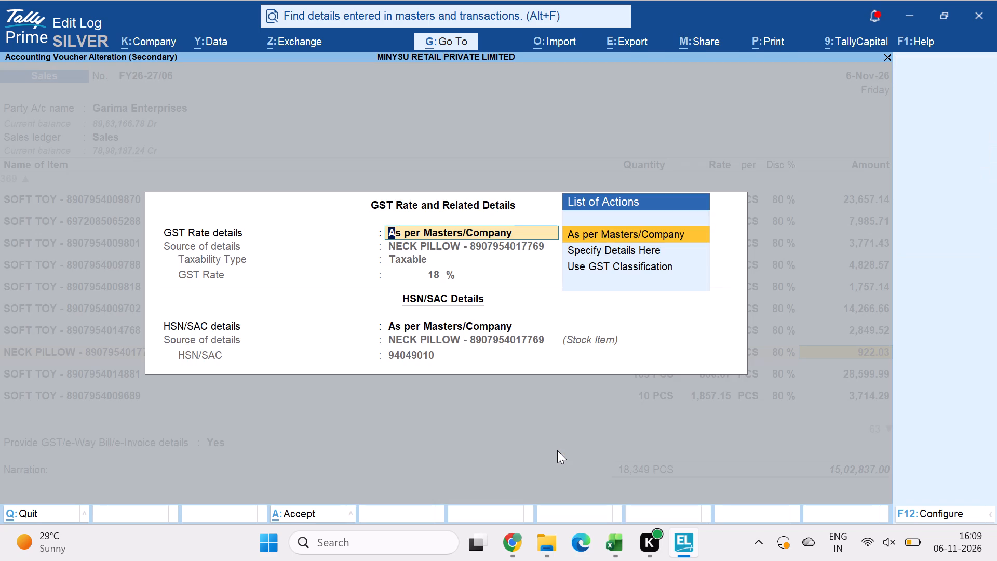
pyautogui.press('Return')
pyautogui.press('Down')
pyautogui.press('Return')
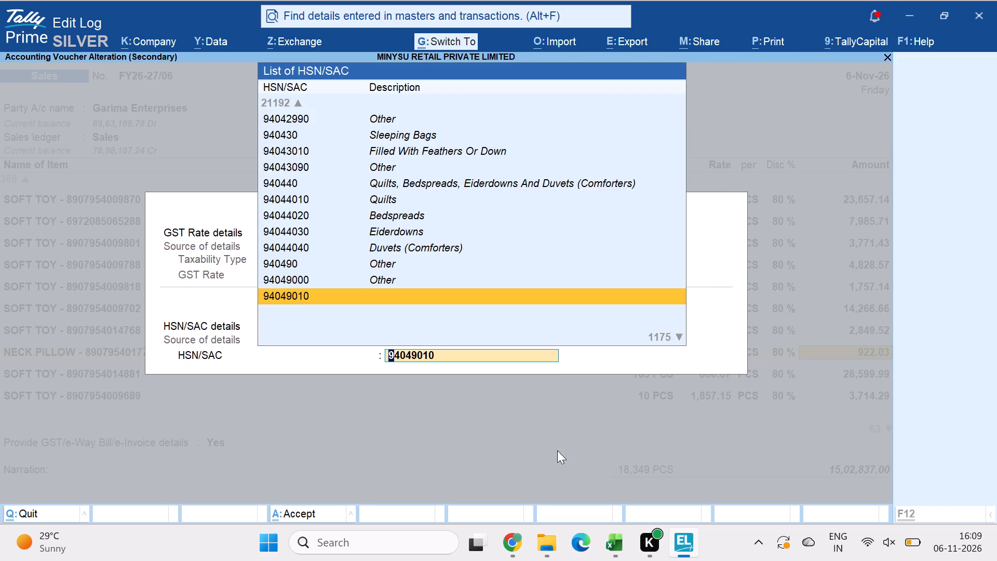
pyautogui.hotkey('ctrl', 'v')
pyautogui.press('Return')
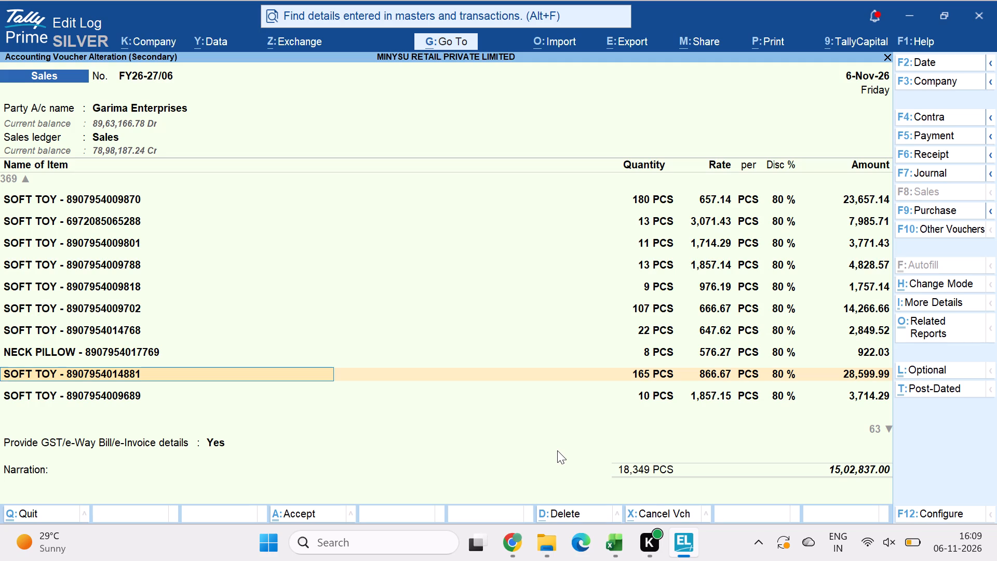
pyautogui.press('Return')
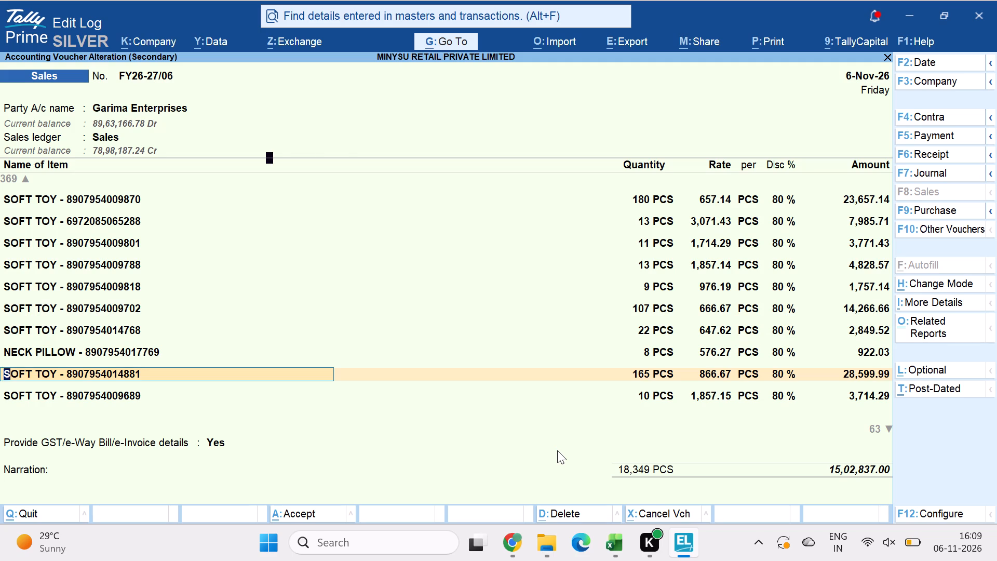
pyautogui.hotkey('ctrl', 'a')
pyautogui.press('Down')
pyautogui.press('Down')
pyautogui.press('Down')
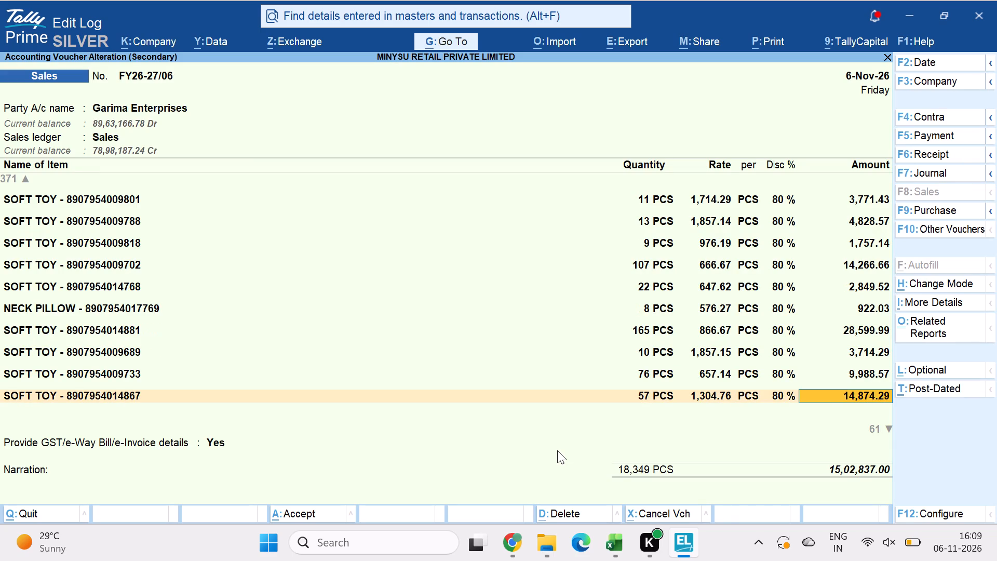
pyautogui.press('Down')
pyautogui.press('Down')
pyautogui.press('Down')
pyautogui.press('Down')
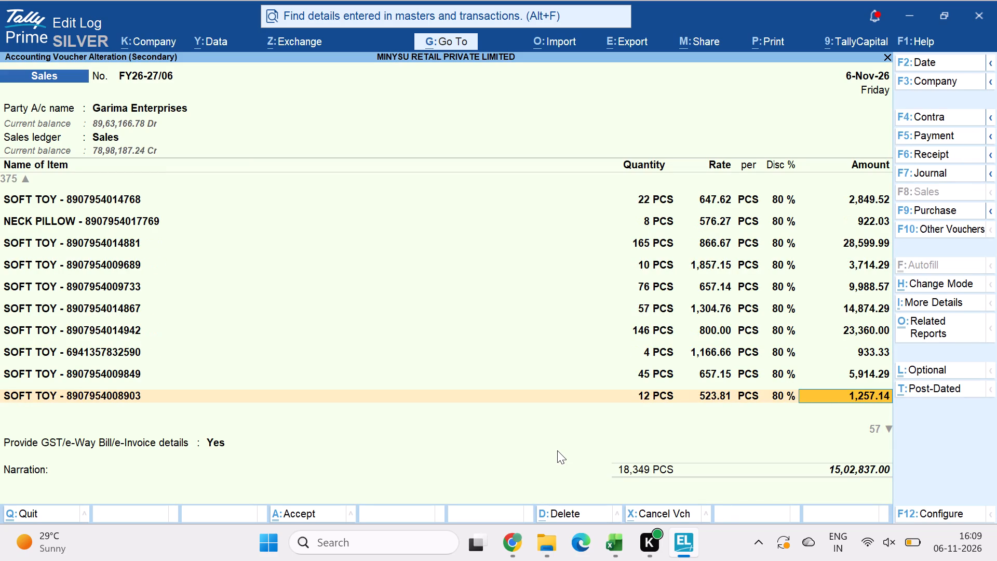
pyautogui.press('Down')
pyautogui.press('Down')
pyautogui.press('Down')
pyautogui.press('Down')
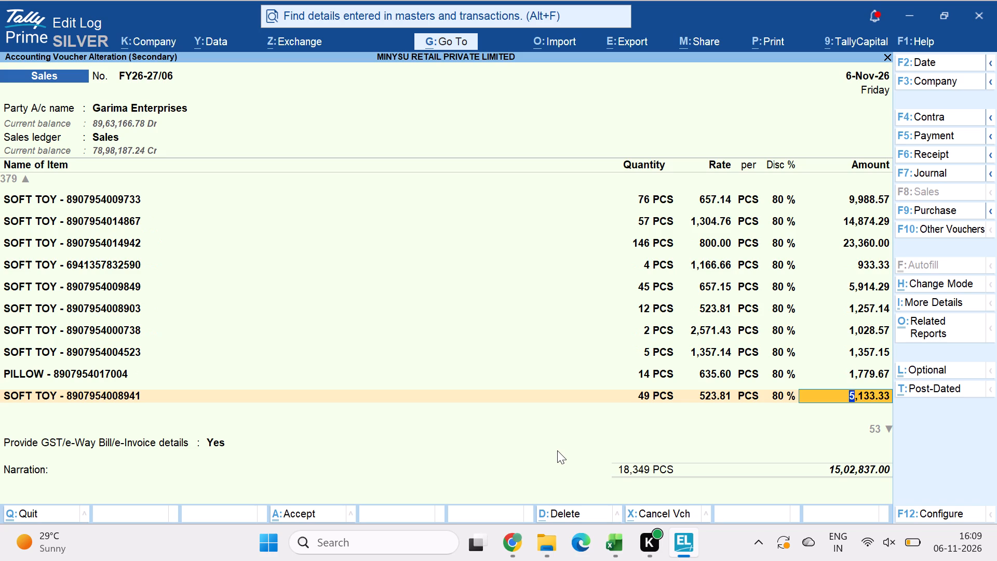
pyautogui.press('Up')
pyautogui.press('Return')
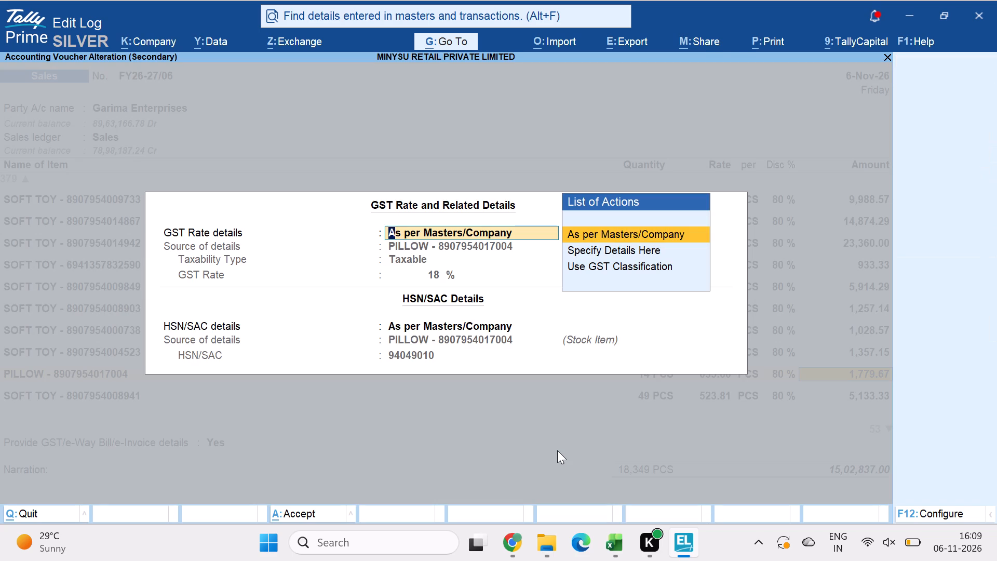
pyautogui.press('Return')
pyautogui.press('Down')
pyautogui.press('Return')
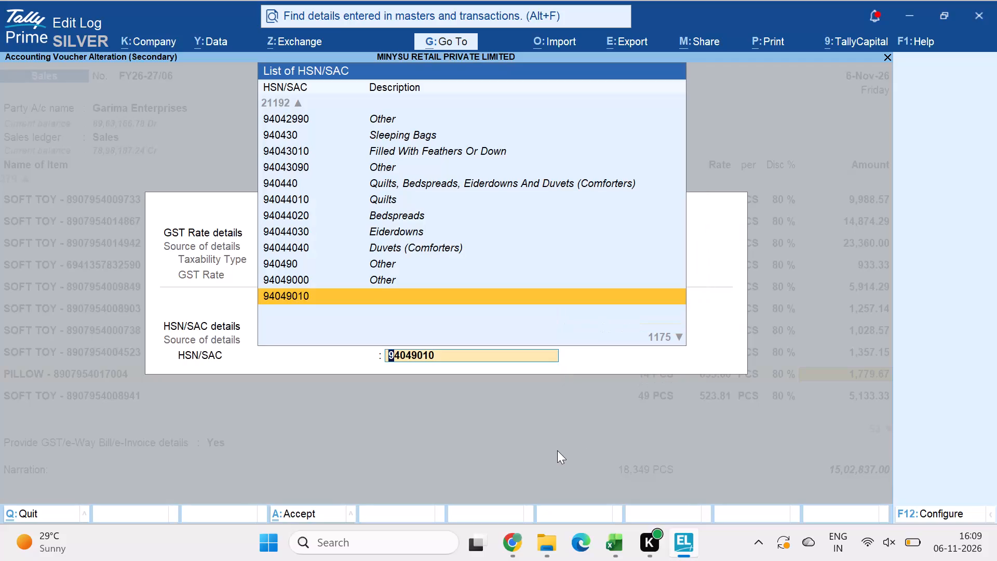
pyautogui.hotkey('ctrl', 'v')
pyautogui.press('Return')
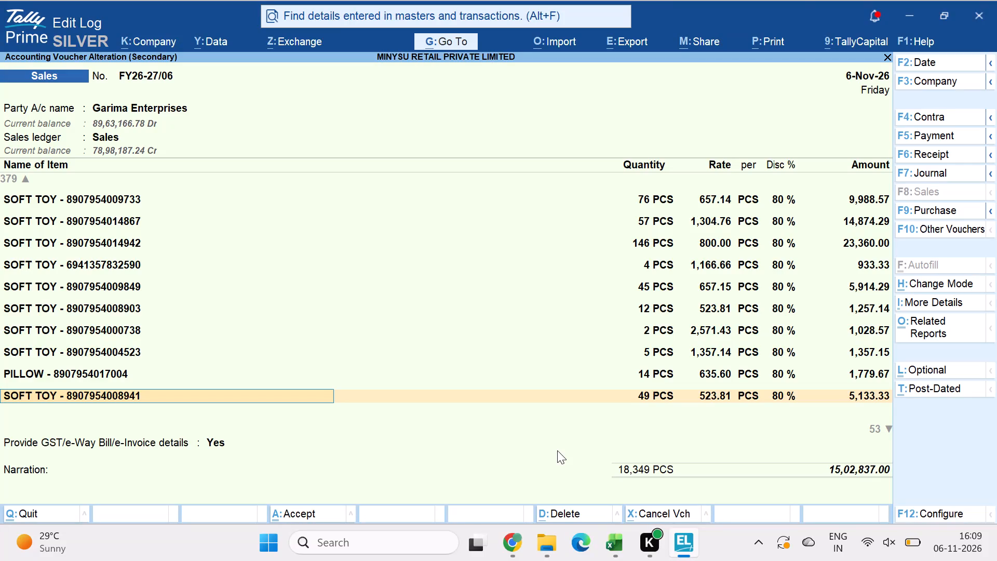
pyautogui.press('Return')
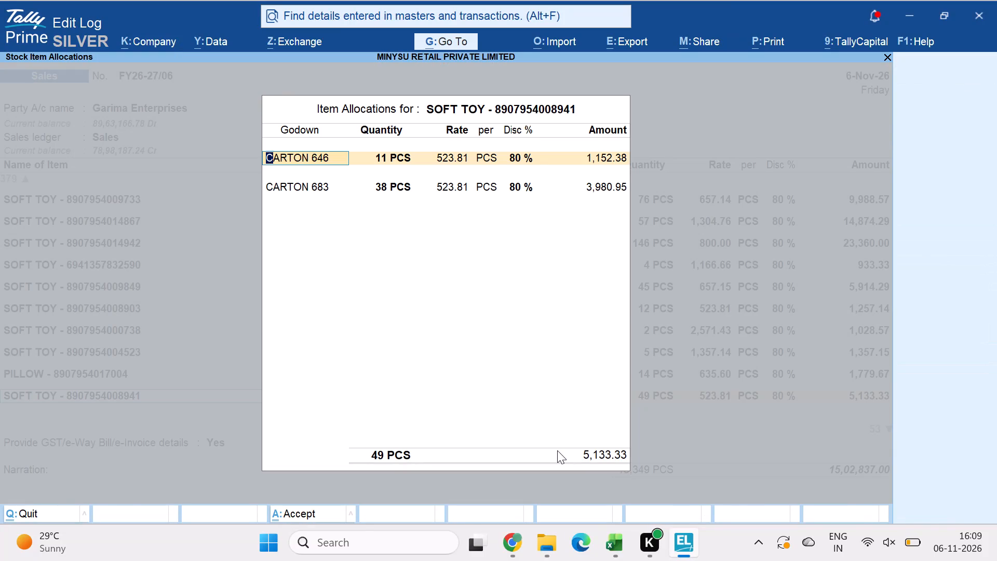
pyautogui.hotkey('ctrl', 'a')
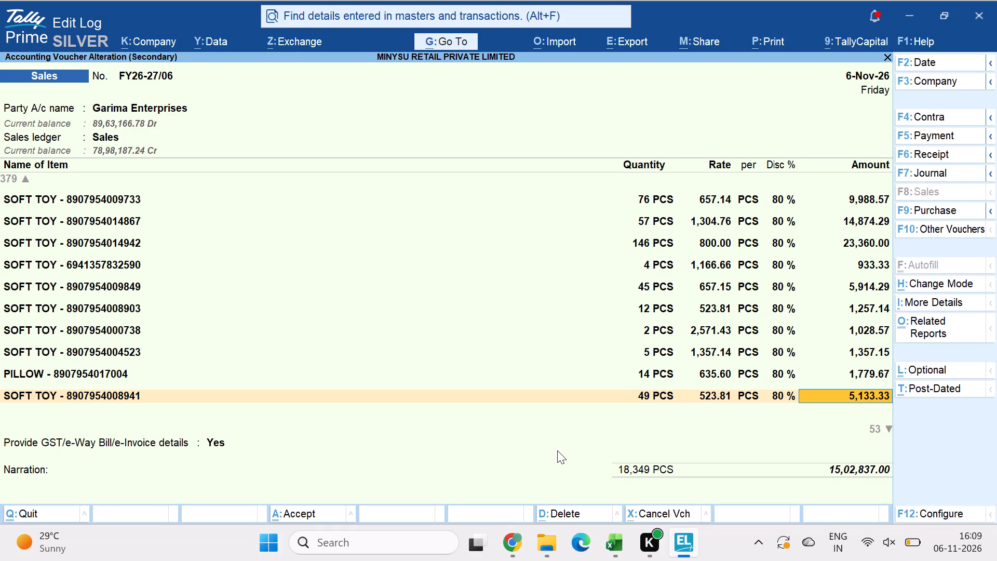
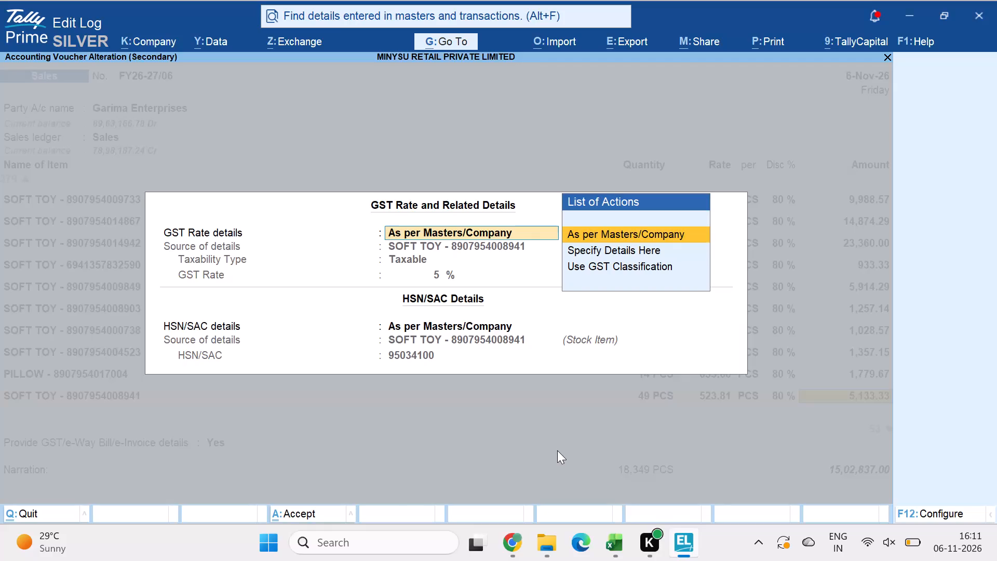
pyautogui.hotkey('ctrl', 'a')
pyautogui.press('Return')
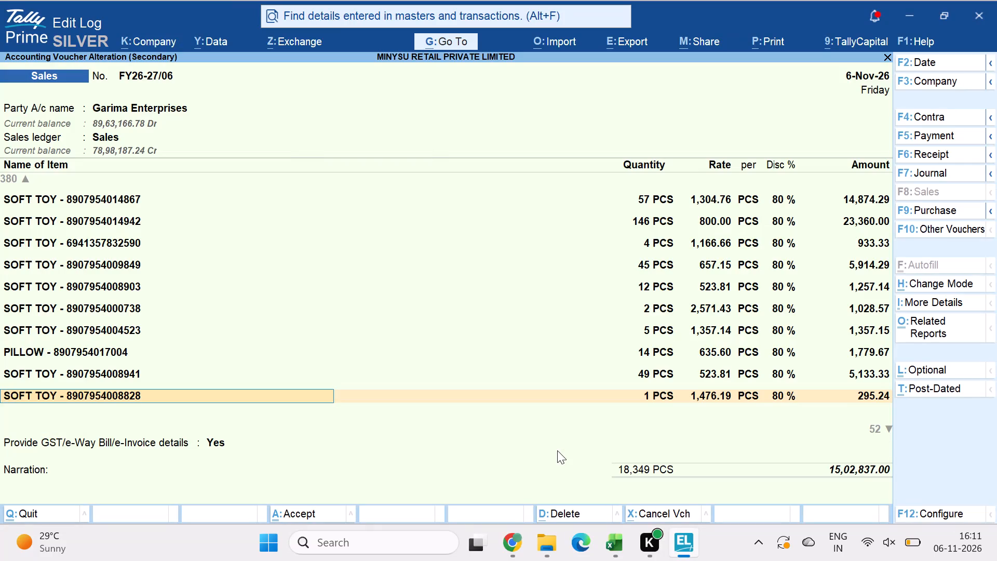
pyautogui.hotkey('ctrl', 'a')
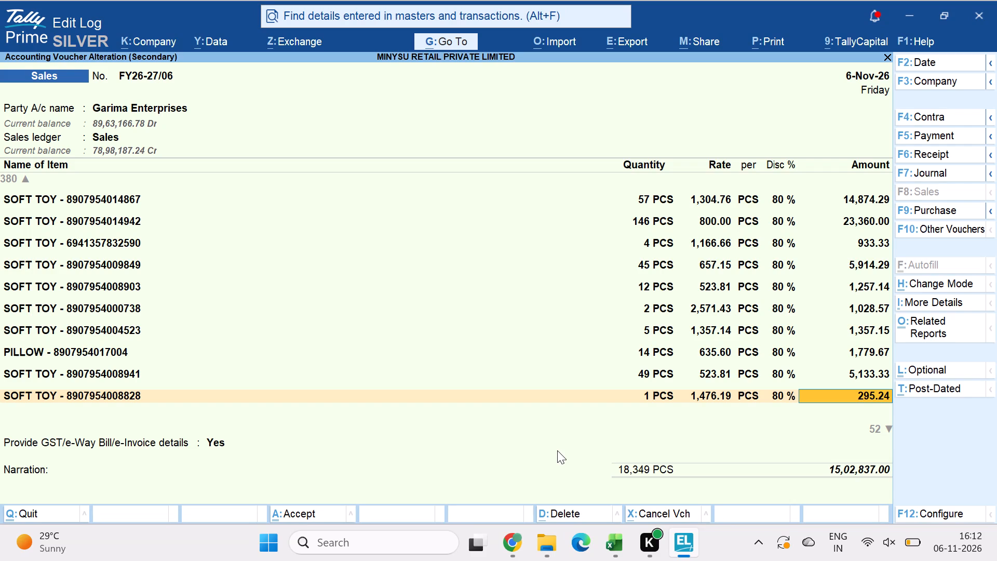
pyautogui.press('Down')
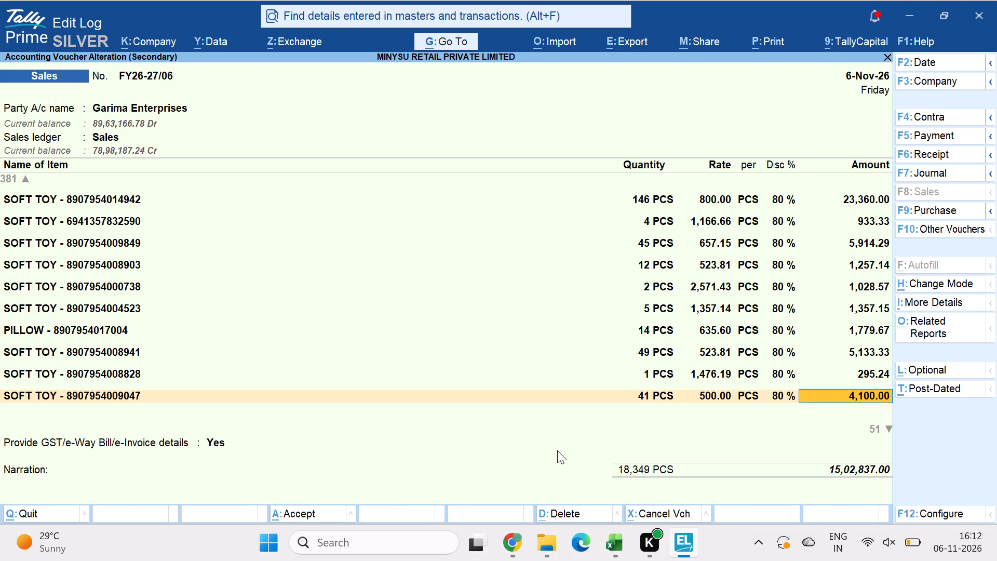
pyautogui.click(868, 310)
pyautogui.press('Down')
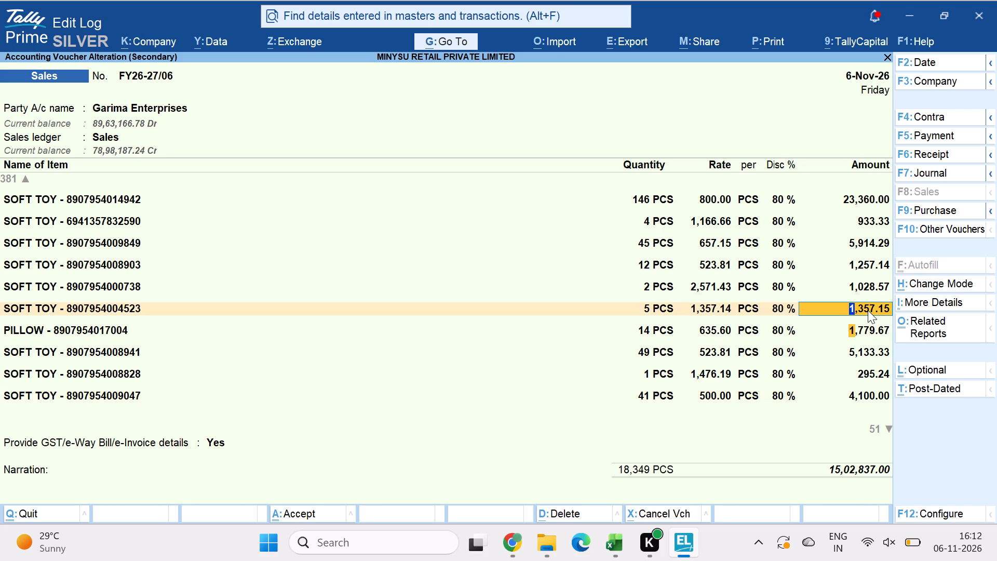
pyautogui.press('Return')
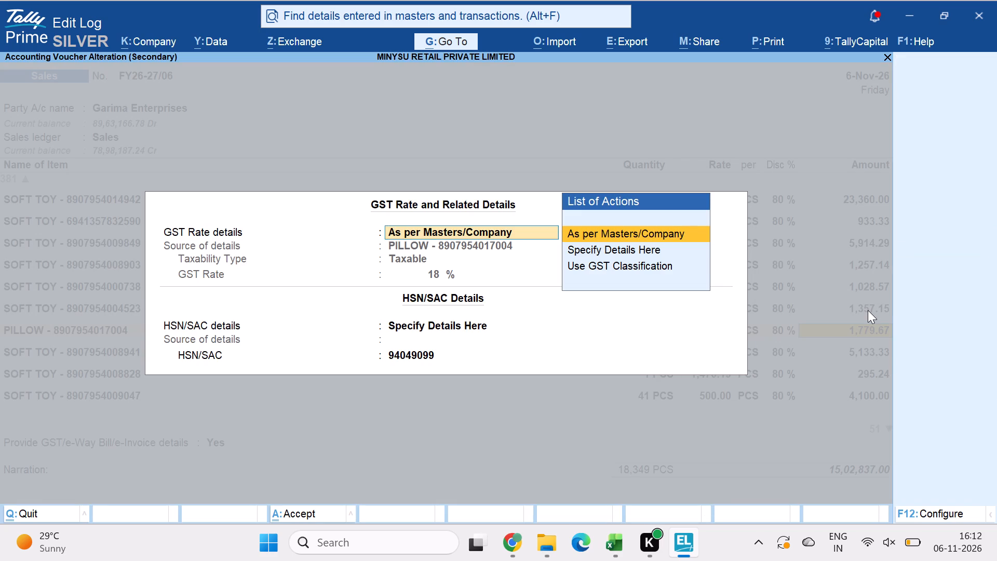
pyautogui.hotkey('ctrl', 'a')
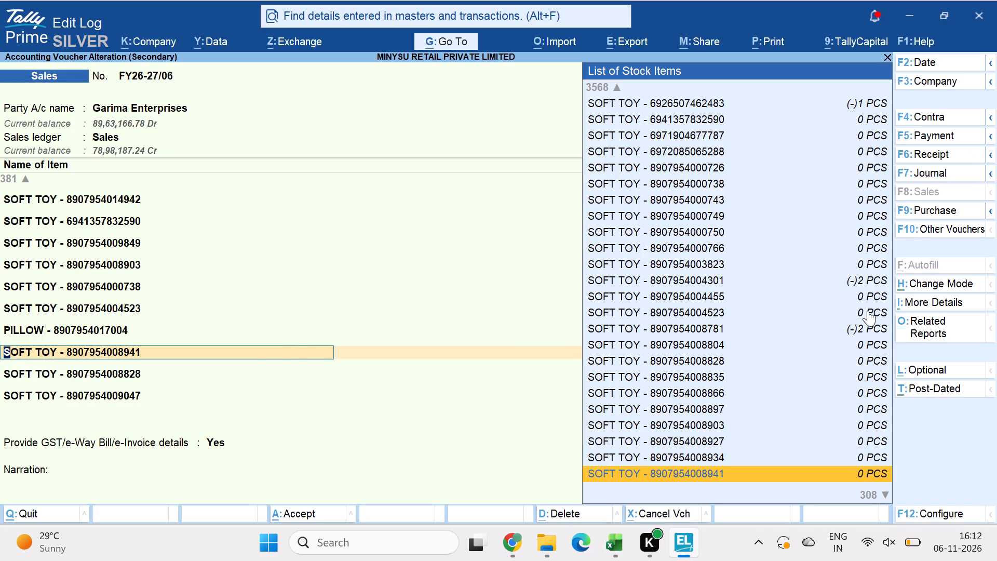
pyautogui.press('Return')
pyautogui.hotkey('ctrl', 'a')
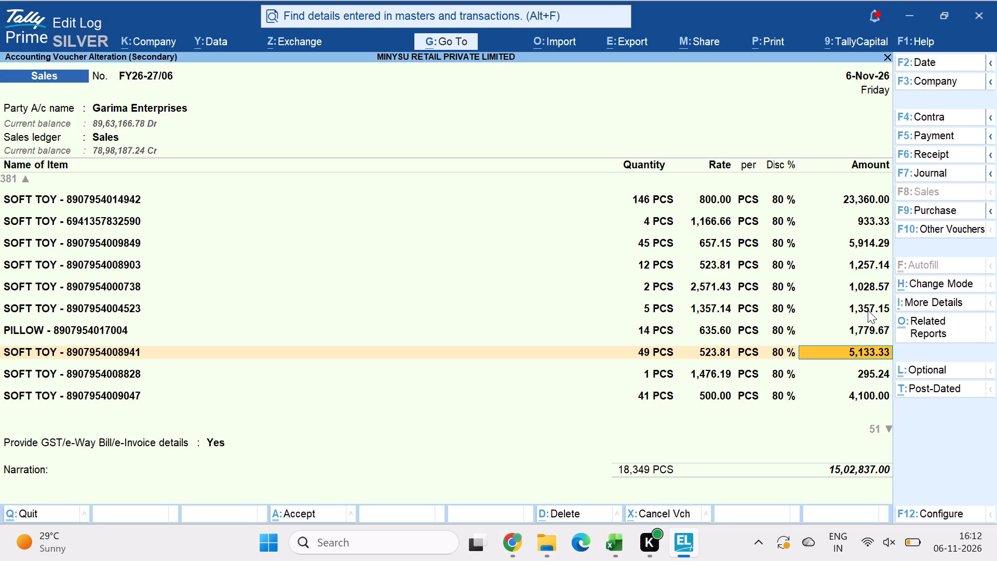
pyautogui.press('Down')
pyautogui.press('Down')
pyautogui.press('Down')
pyautogui.press('Down')
pyautogui.press('Down')
pyautogui.press('Down')
pyautogui.press('Down')
pyautogui.press('Down')
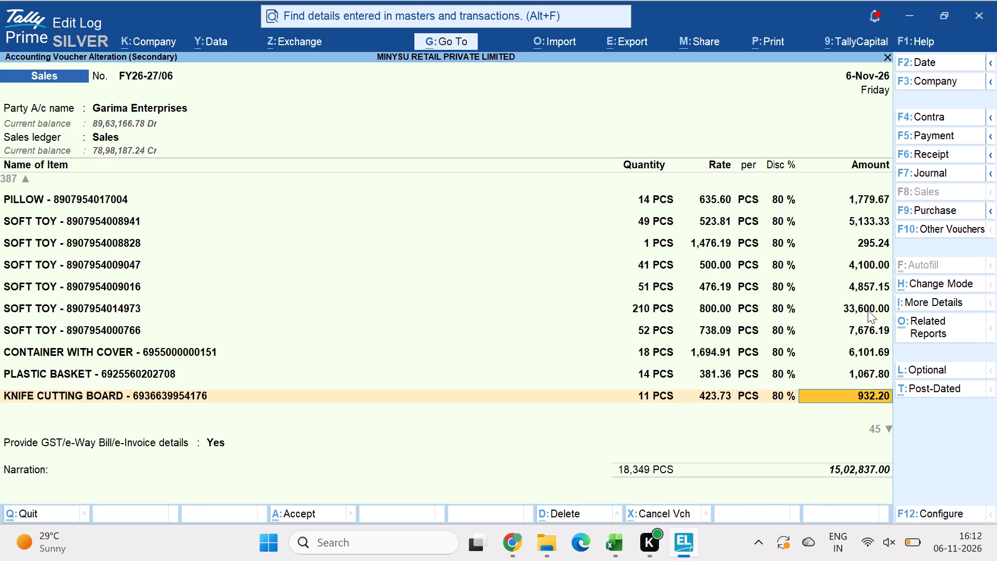
pyautogui.press('Down')
pyautogui.press('Down')
pyautogui.press('Down')
pyautogui.press('Down')
pyautogui.press('Down')
pyautogui.press('Down')
pyautogui.press('Down')
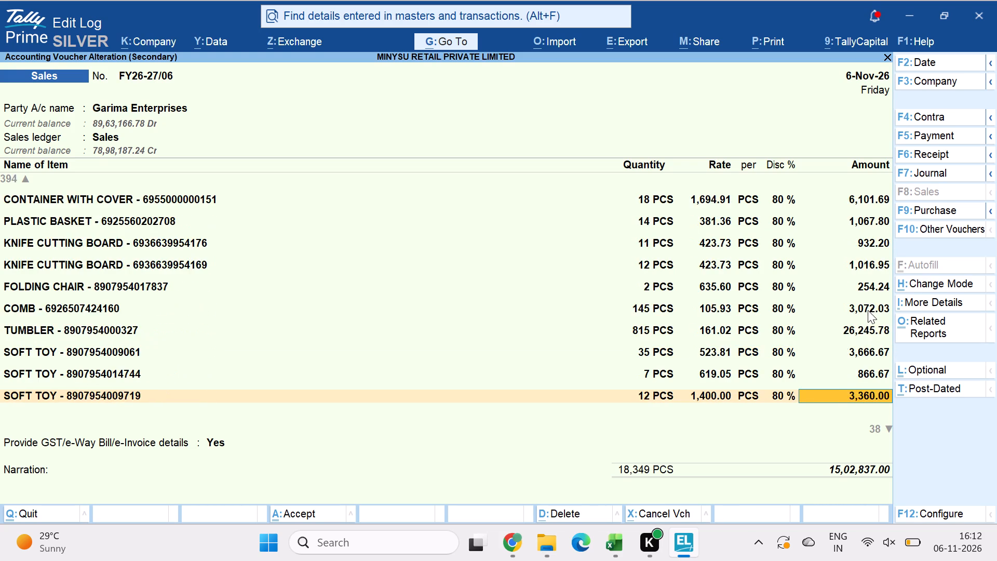
pyautogui.press('Down')
pyautogui.press('Down')
pyautogui.press('Down')
pyautogui.press('Down')
pyautogui.press('Down')
pyautogui.press('Down')
pyautogui.press('Down')
pyautogui.press('Down')
pyautogui.press('Down')
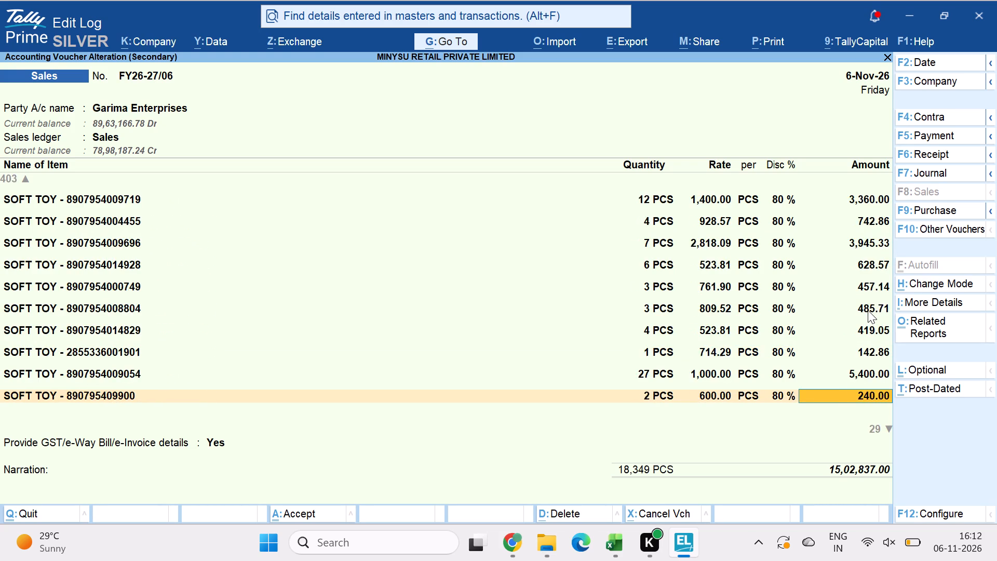
pyautogui.press('Down')
pyautogui.press('Down')
pyautogui.press('Down')
pyautogui.press('Down')
pyautogui.press('Down')
pyautogui.press('Up')
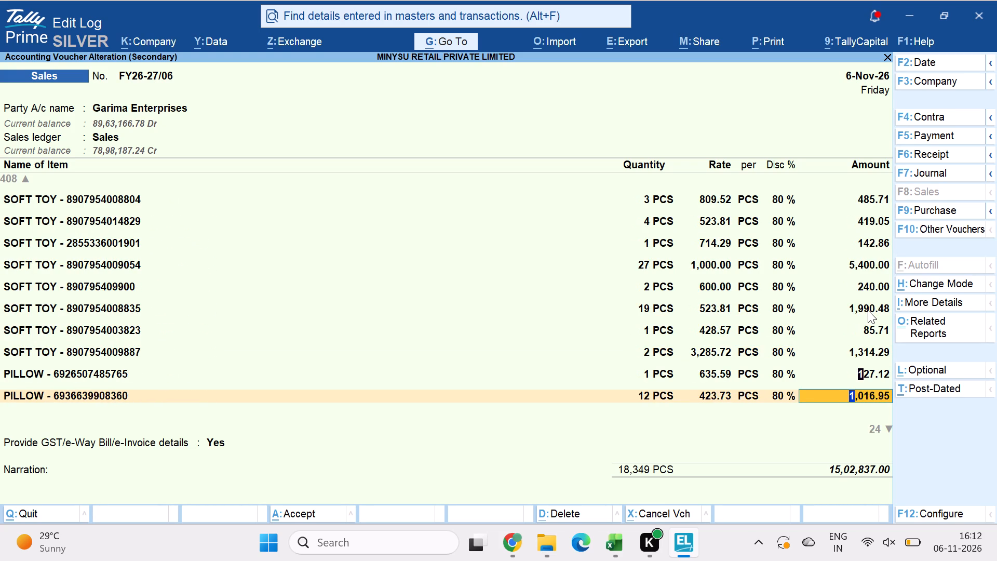
pyautogui.press('Return')
pyautogui.press('Return')
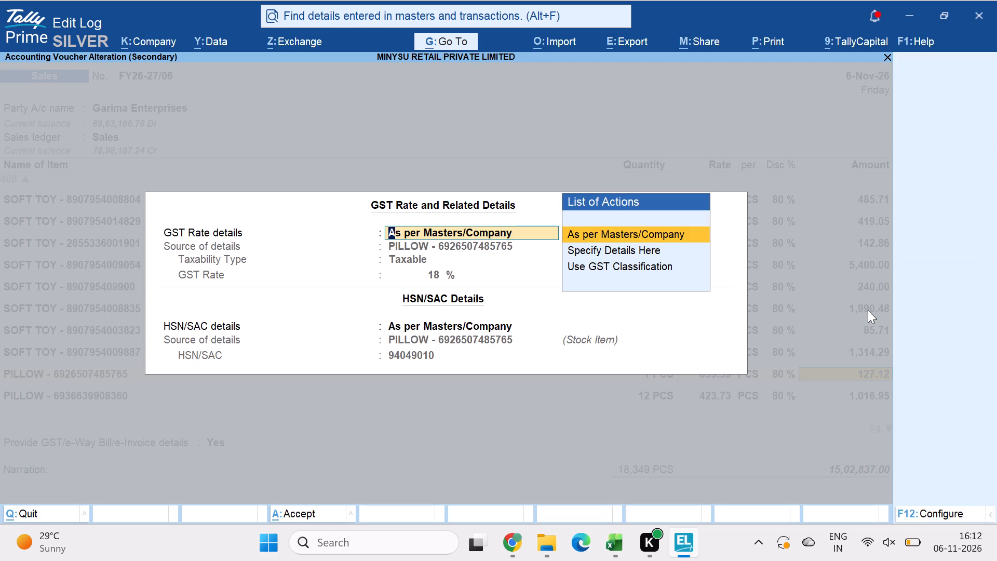
pyautogui.press('Down')
pyautogui.press('Return')
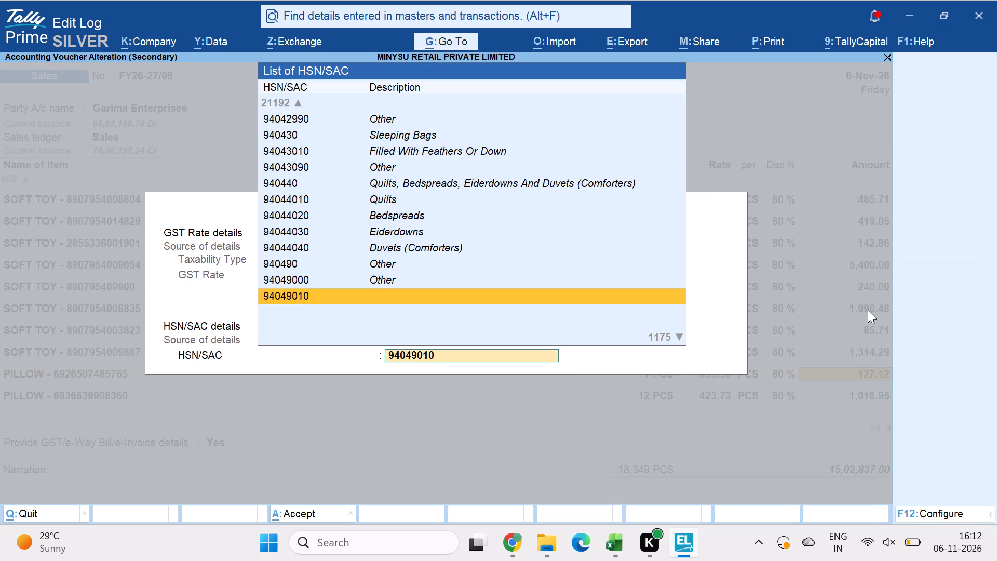
pyautogui.hotkey('ctrl', 'v')
pyautogui.press('Return')
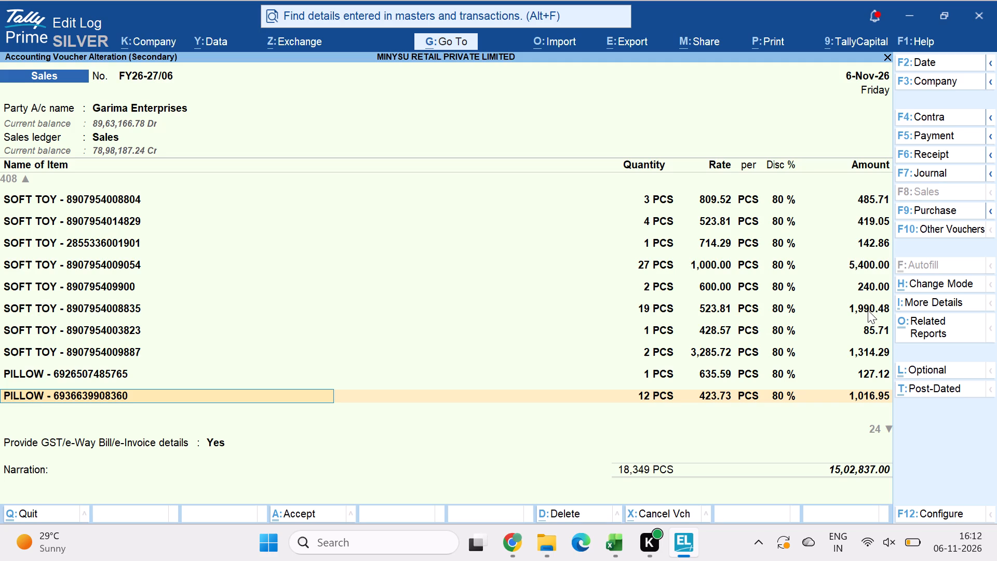
pyautogui.press('Return')
pyautogui.hotkey('ctrl', 'a')
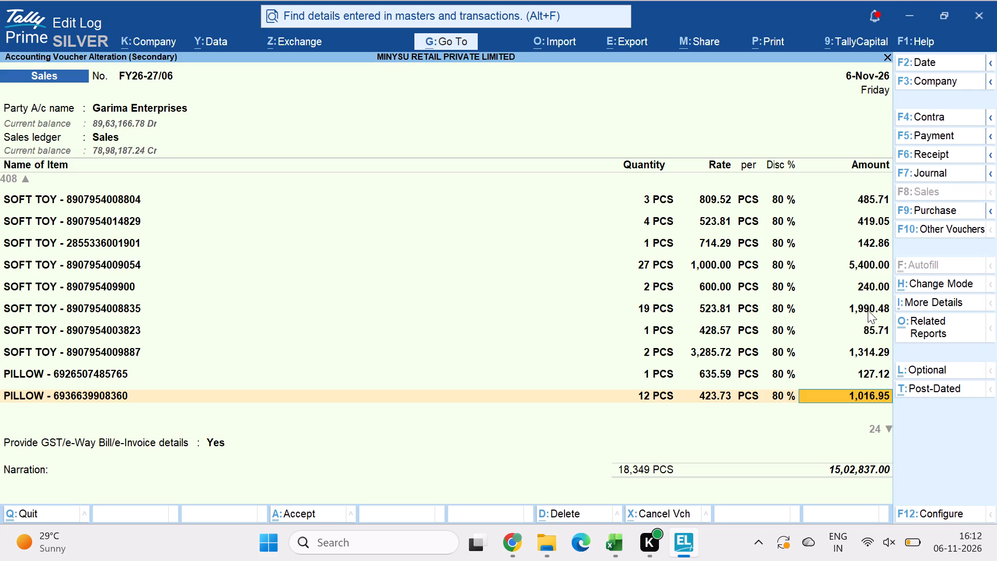
pyautogui.press('Return')
pyautogui.press('Return')
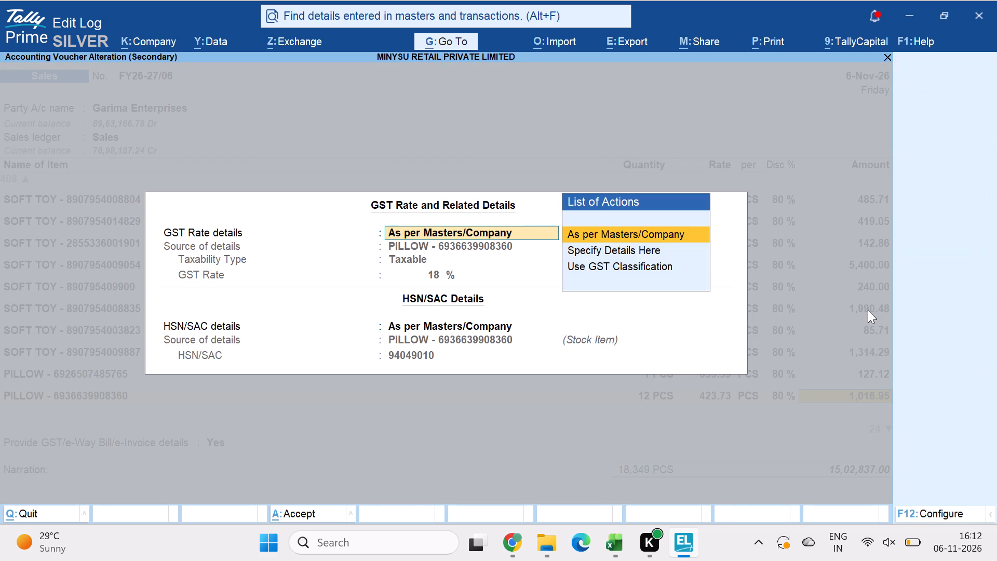
pyautogui.press('Down')
pyautogui.press('Return')
pyautogui.hotkey('ctrl', 'v')
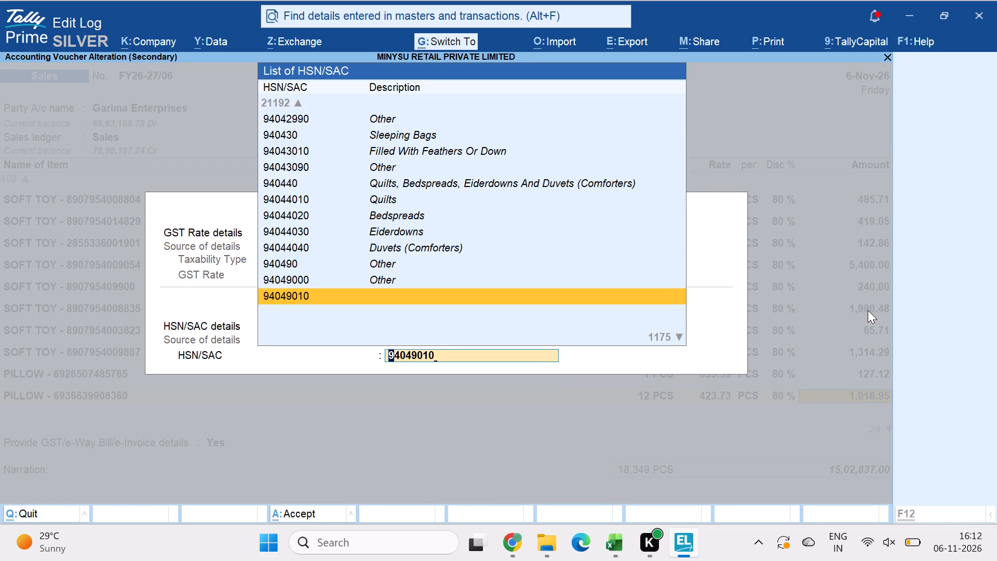
pyautogui.press('Return')
pyautogui.press('Return')
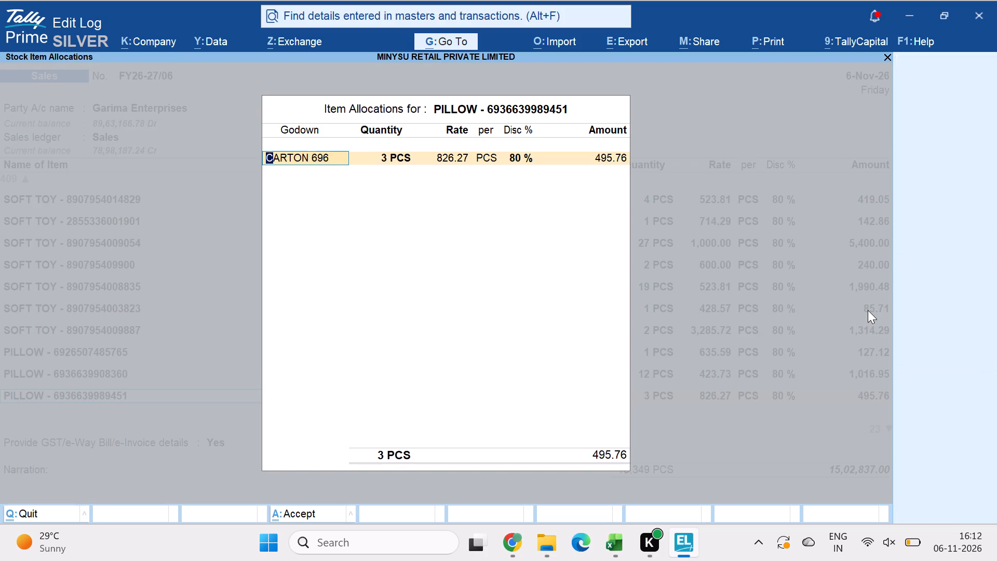
pyautogui.hotkey('ctrl', 'a')
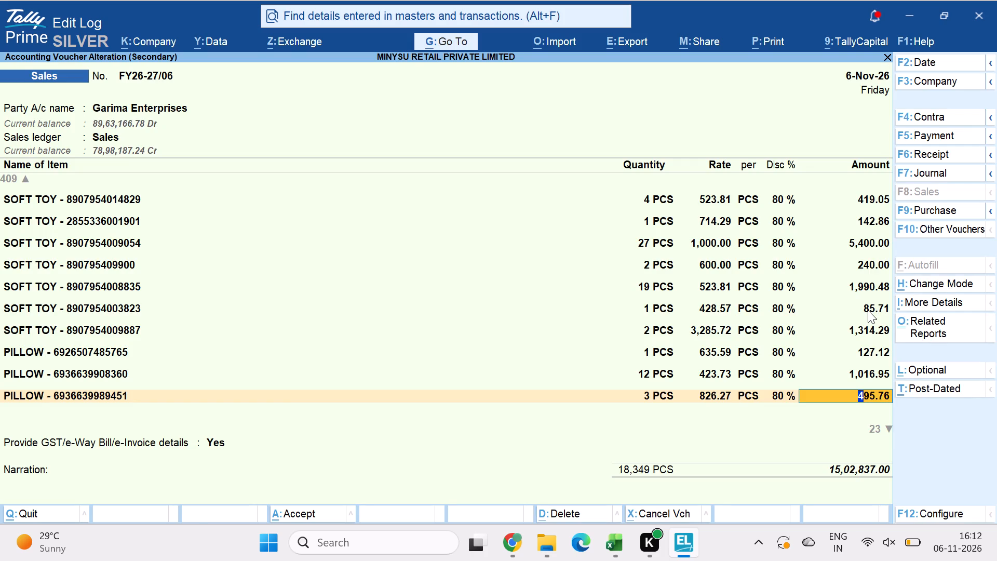
pyautogui.press('Return')
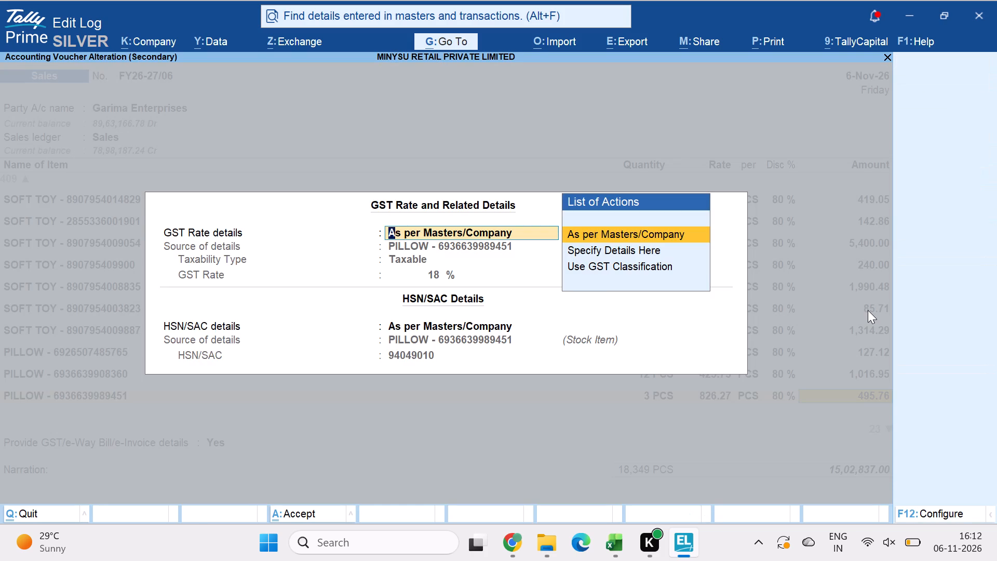
pyautogui.press('Return')
pyautogui.press('Down')
pyautogui.press('Return')
pyautogui.hotkey('ctrl', 'v')
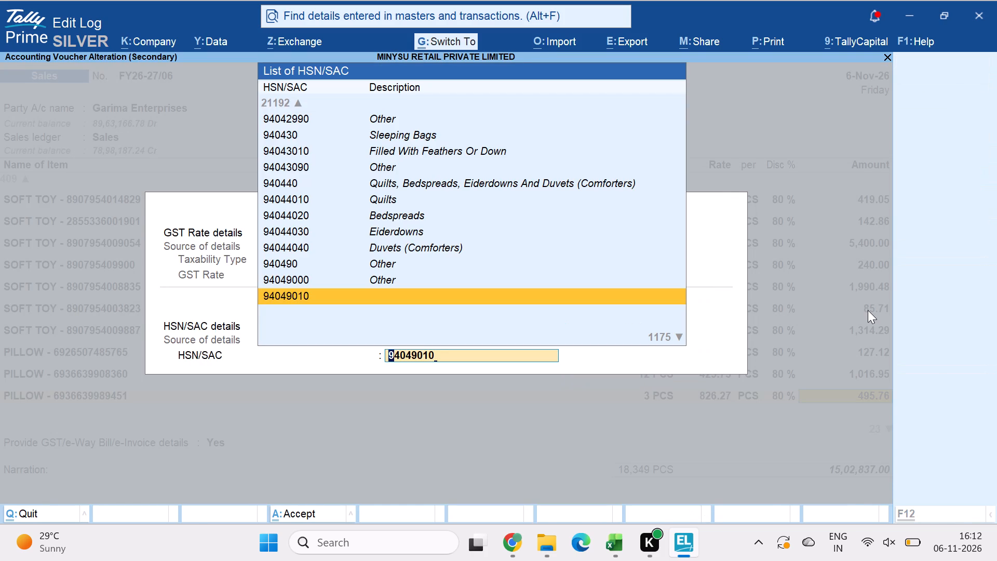
pyautogui.press('Return')
pyautogui.press('Return')
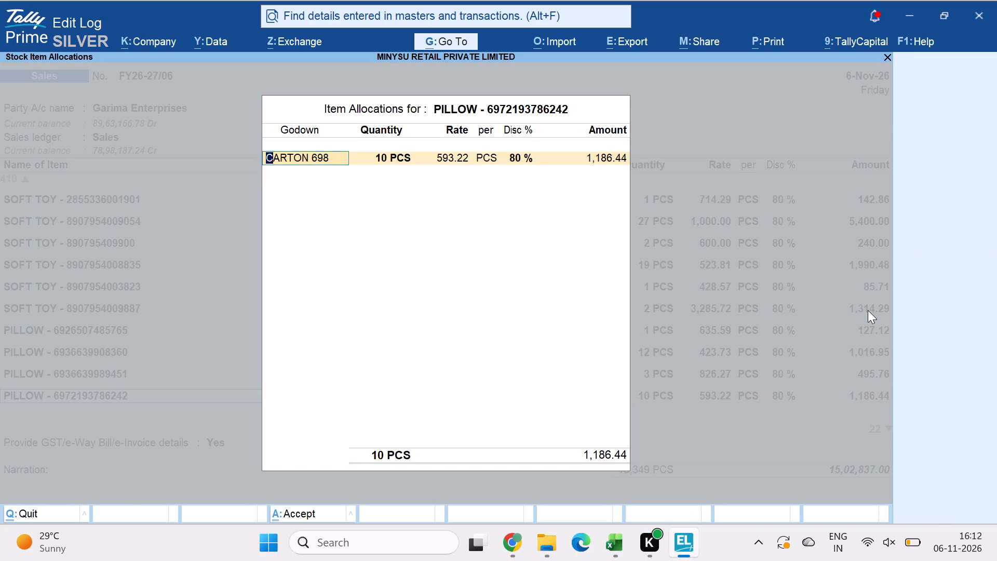
pyautogui.hotkey('ctrl', 'a')
pyautogui.press('Return')
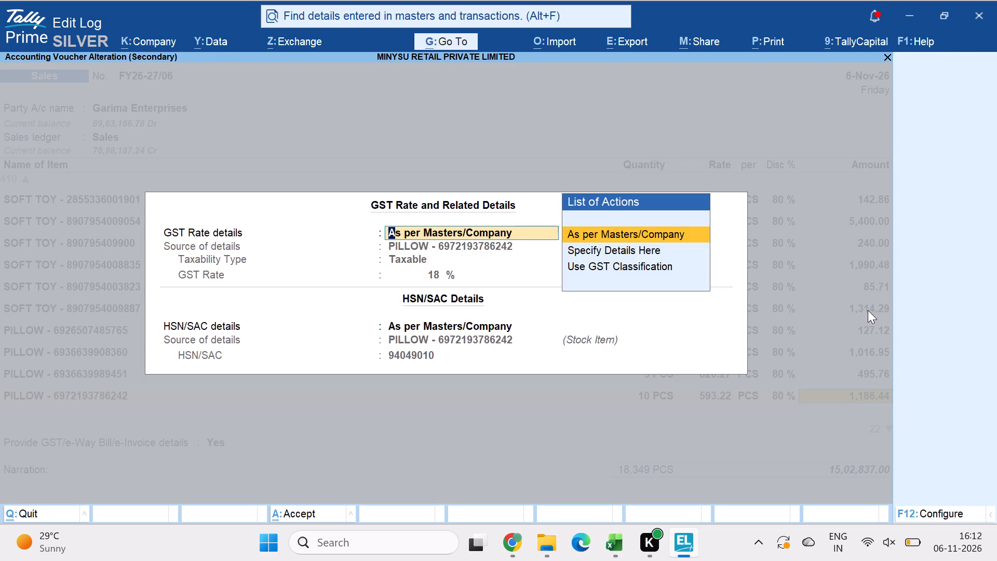
pyautogui.press('Return')
pyautogui.press('Down')
pyautogui.press('Return')
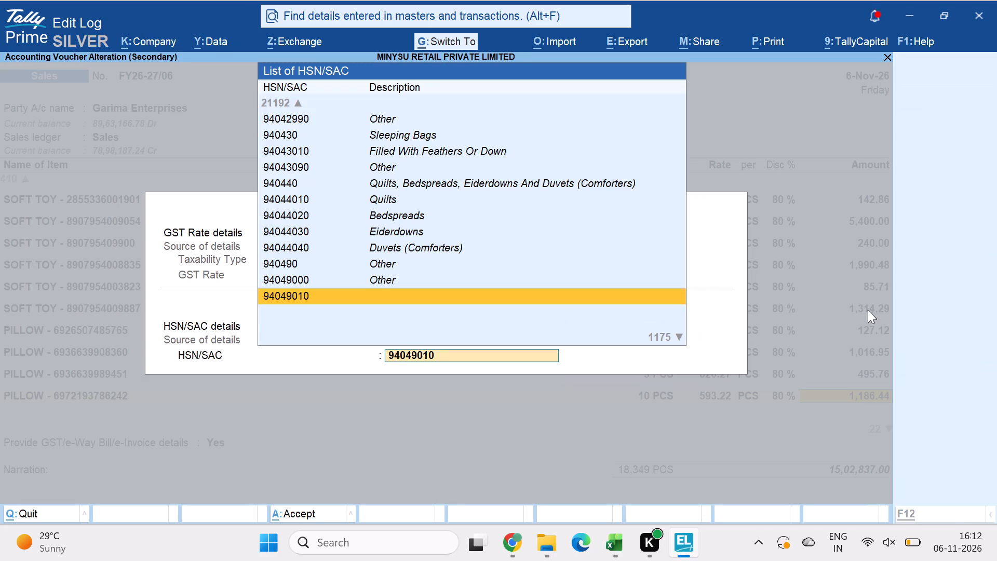
pyautogui.hotkey('ctrl', 'v')
pyautogui.press('Return')
pyautogui.press('Return')
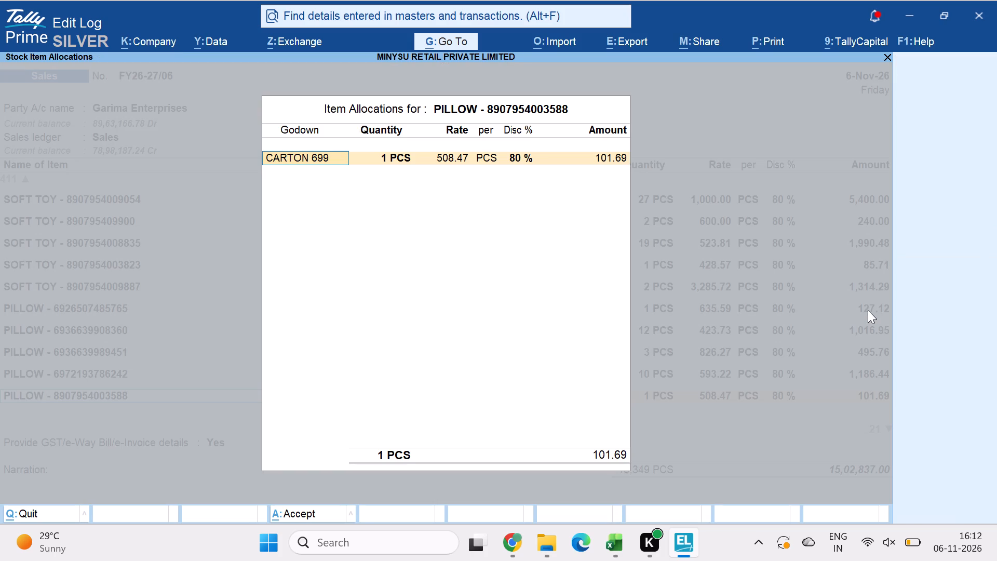
pyautogui.hotkey('ctrl', 'a')
pyautogui.press('Return')
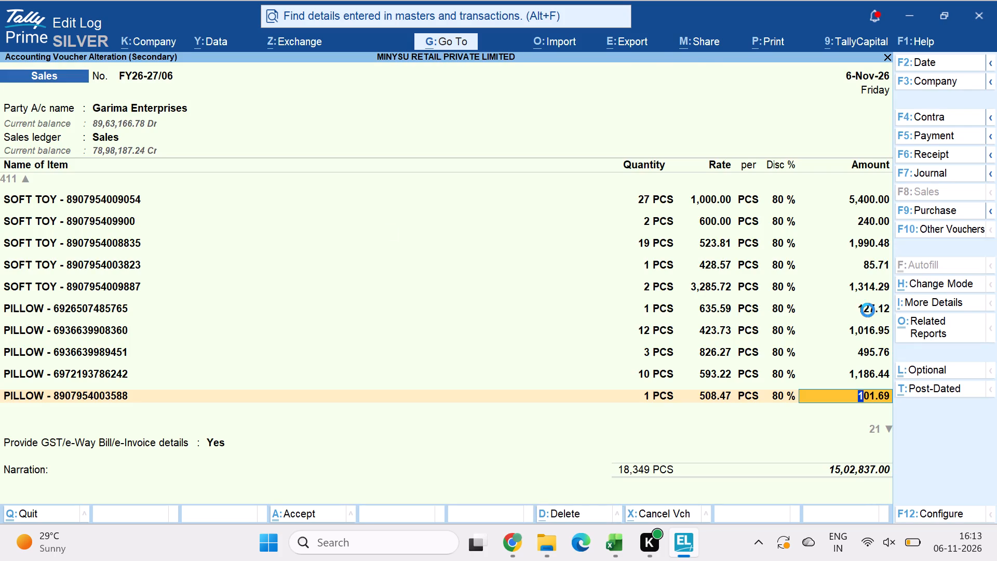
pyautogui.press('Return')
pyautogui.press('Down')
pyautogui.press('Return')
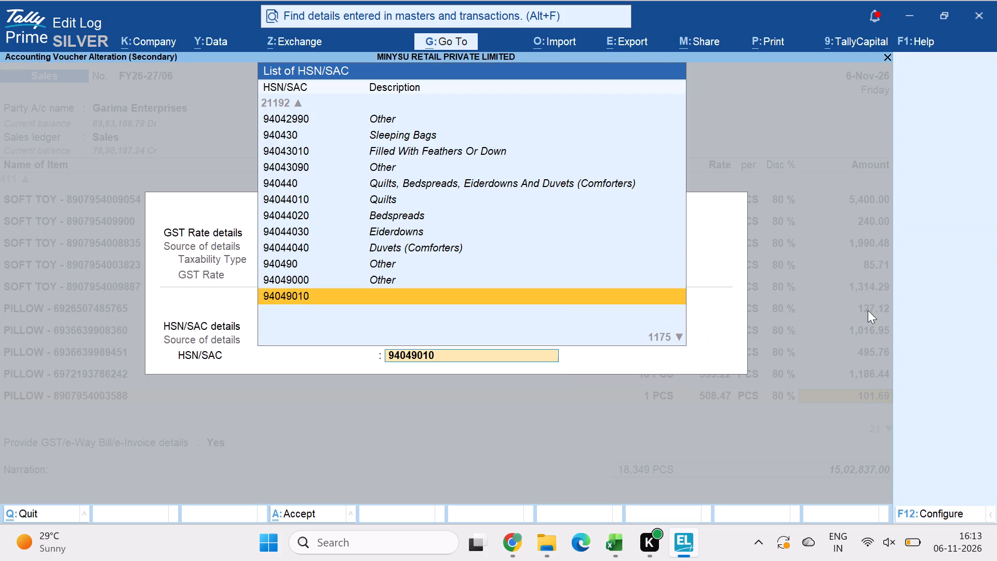
pyautogui.hotkey('ctrl', 'v')
pyautogui.press('Return')
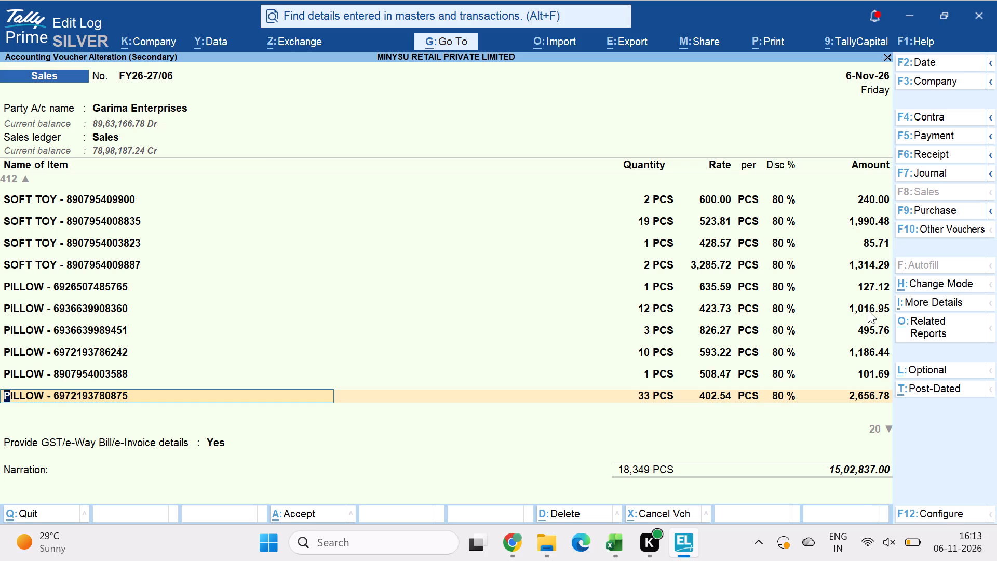
pyautogui.press('Return')
pyautogui.hotkey('ctrl', 'a')
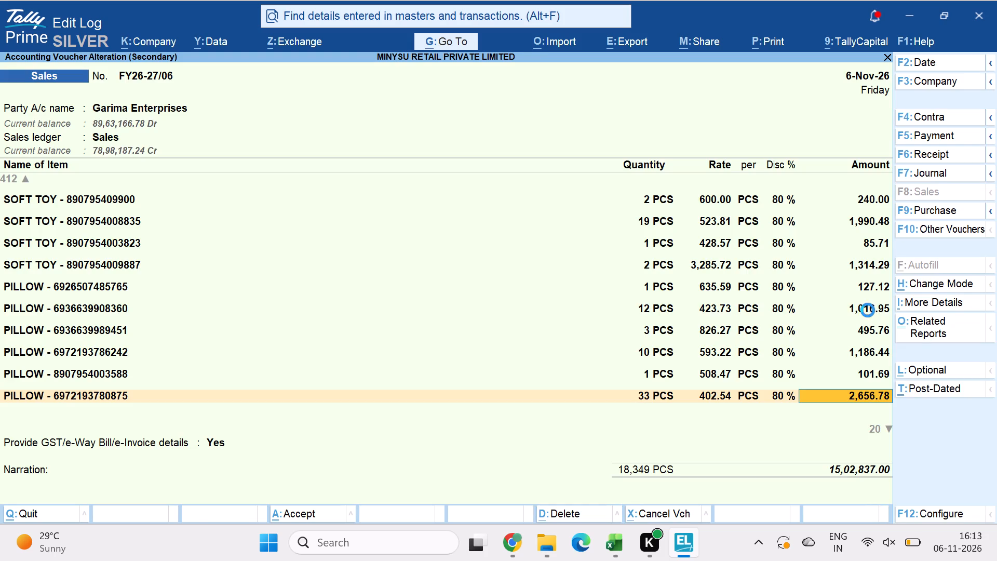
pyautogui.press('Return')
pyautogui.press('Down')
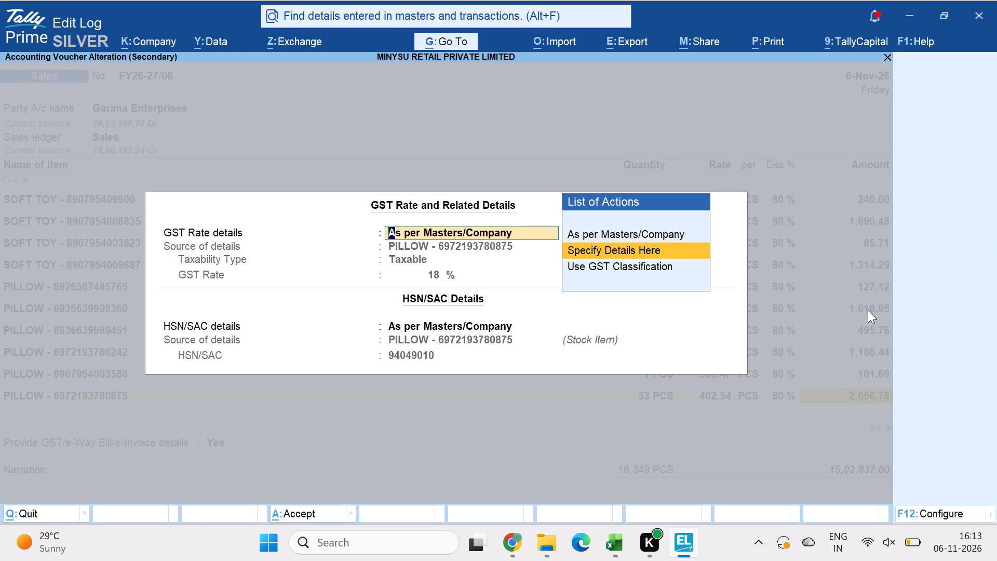
pyautogui.press('Up')
pyautogui.press('Return')
pyautogui.press('Down')
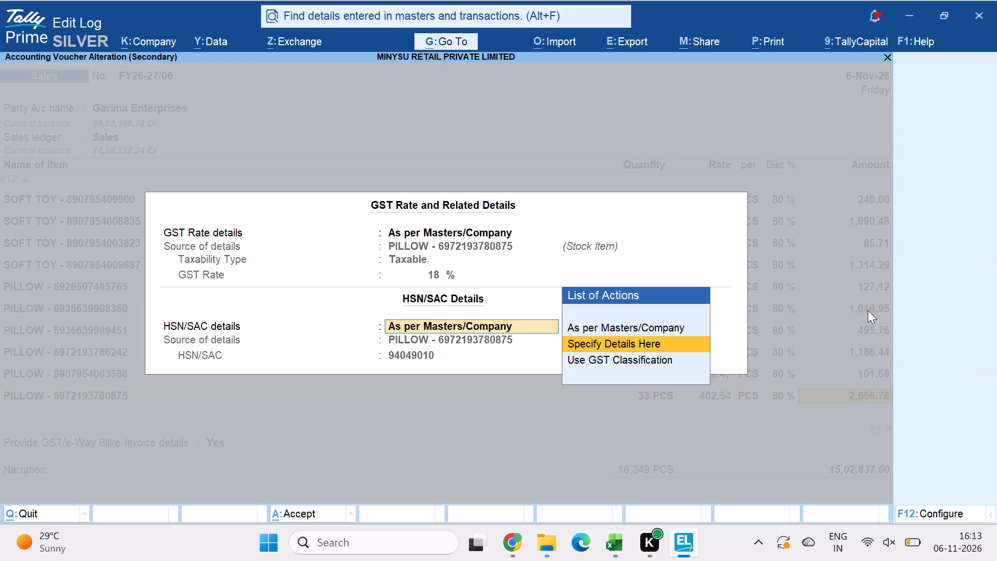
pyautogui.press('Return')
pyautogui.hotkey('ctrl', 'v')
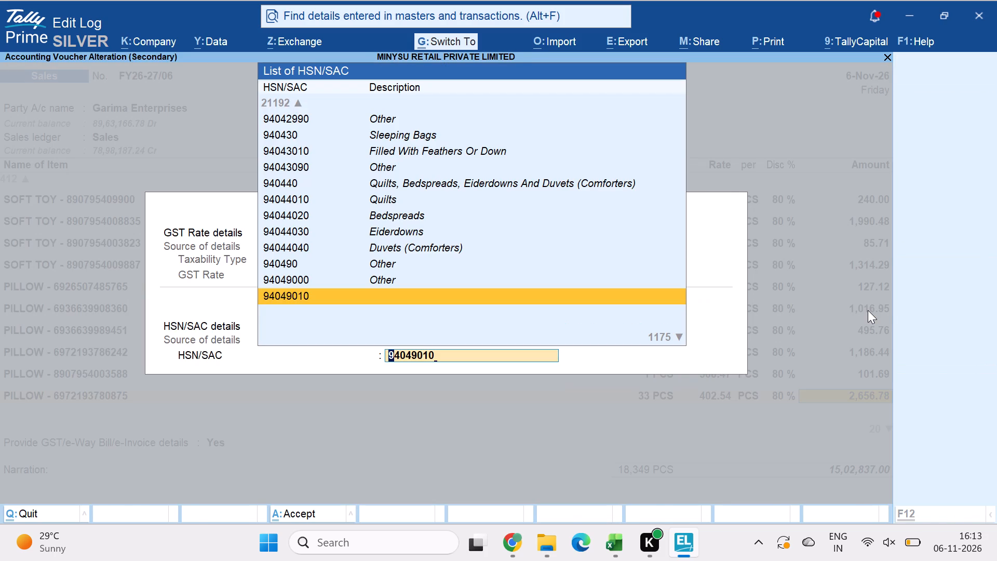
pyautogui.press('Return')
pyautogui.press('Return')
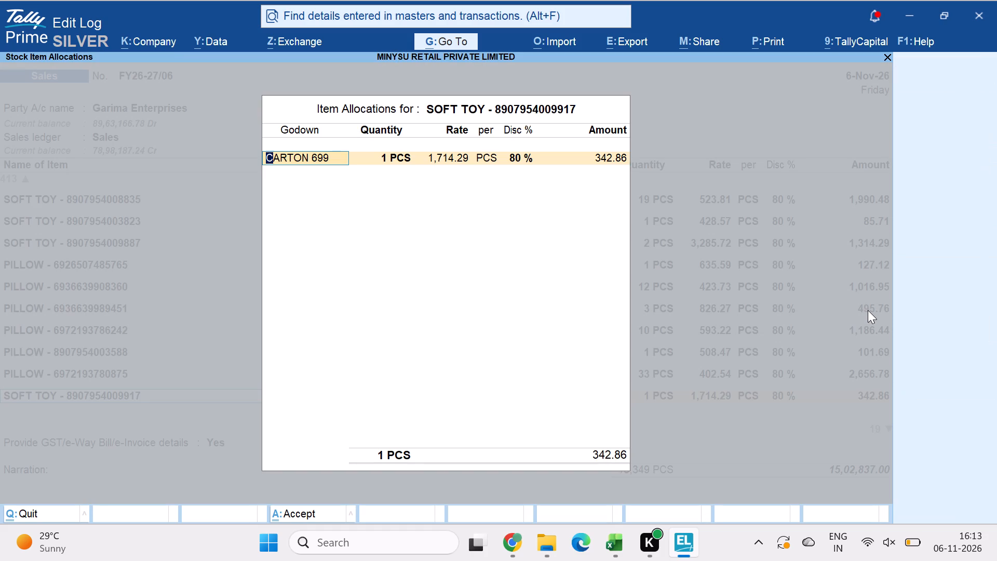
pyautogui.hotkey('ctrl', 'a')
pyautogui.press('Return')
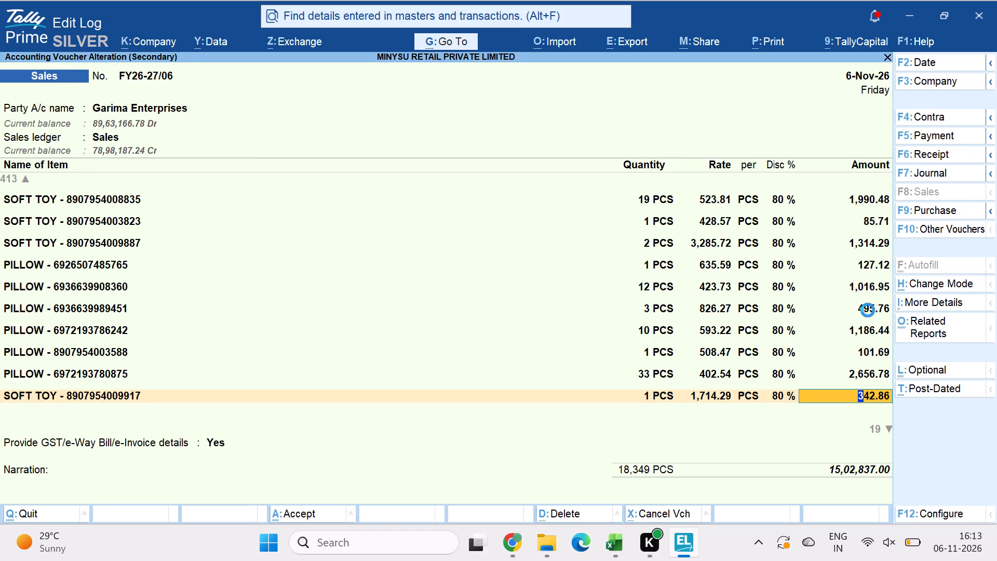
pyautogui.hotkey('ctrl', 'a')
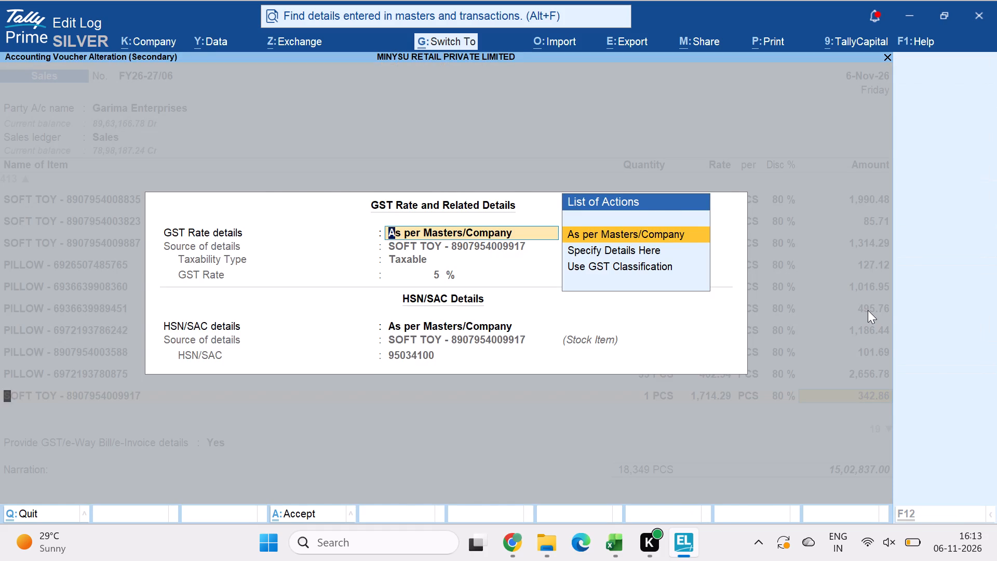
pyautogui.press('Return')
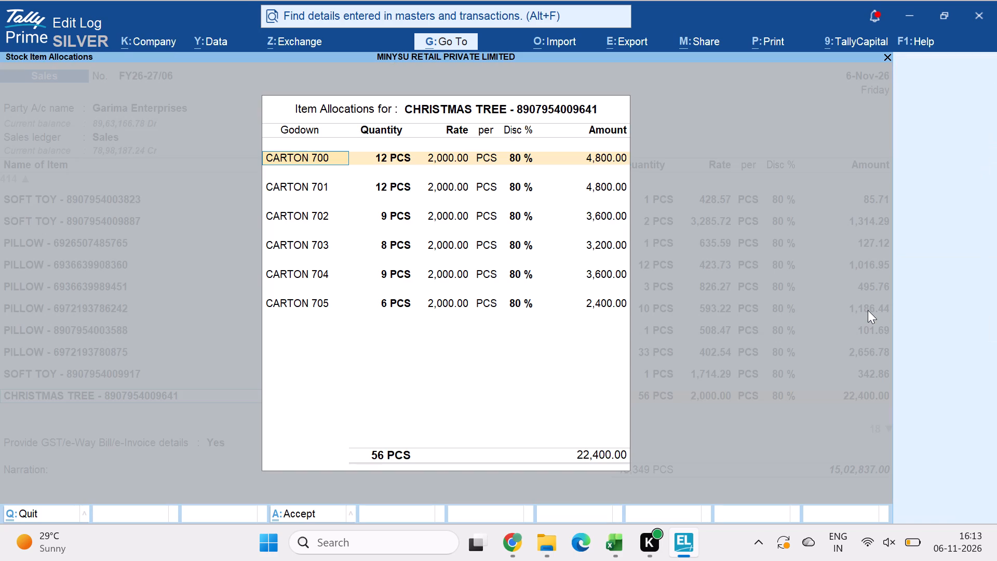
pyautogui.hotkey('ctrl', 'a')
pyautogui.press('Down')
pyautogui.press('Down')
pyautogui.press('Down')
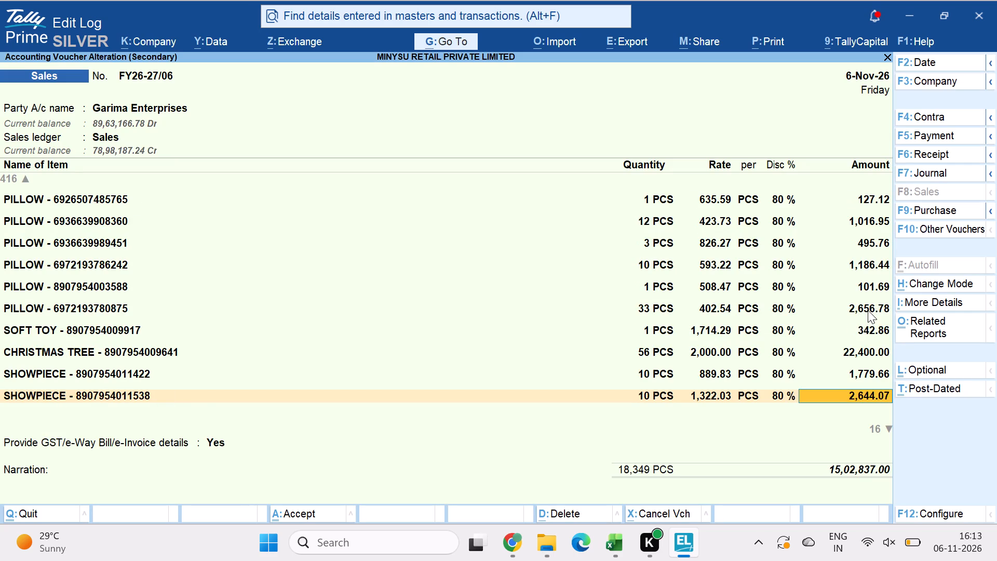
pyautogui.press('Down')
pyautogui.press('Down')
pyautogui.press('Down')
pyautogui.press('Down')
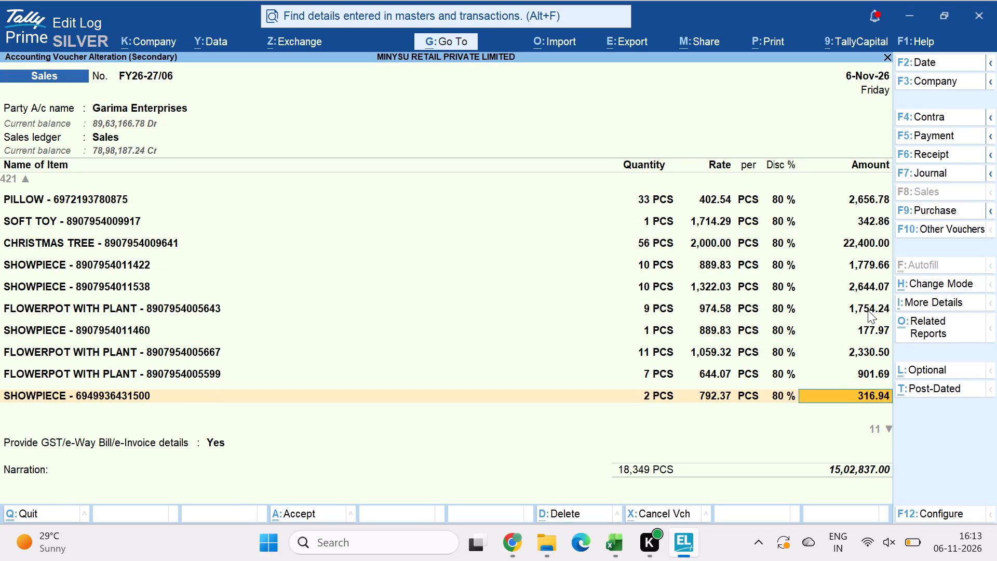
pyautogui.press('Down')
pyautogui.press('Down')
pyautogui.press('Down')
pyautogui.press('Down')
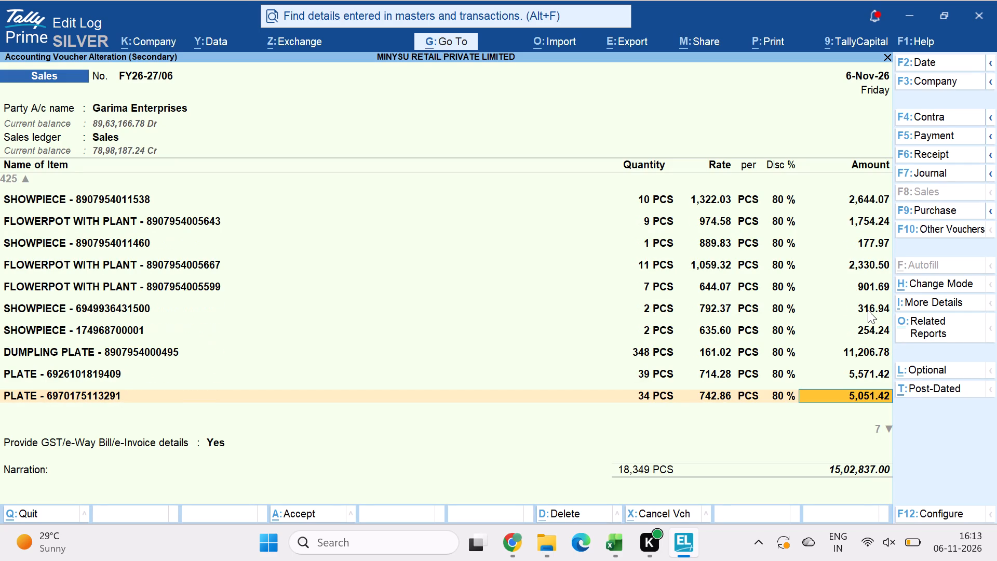
pyautogui.press('Down')
pyautogui.press('Down')
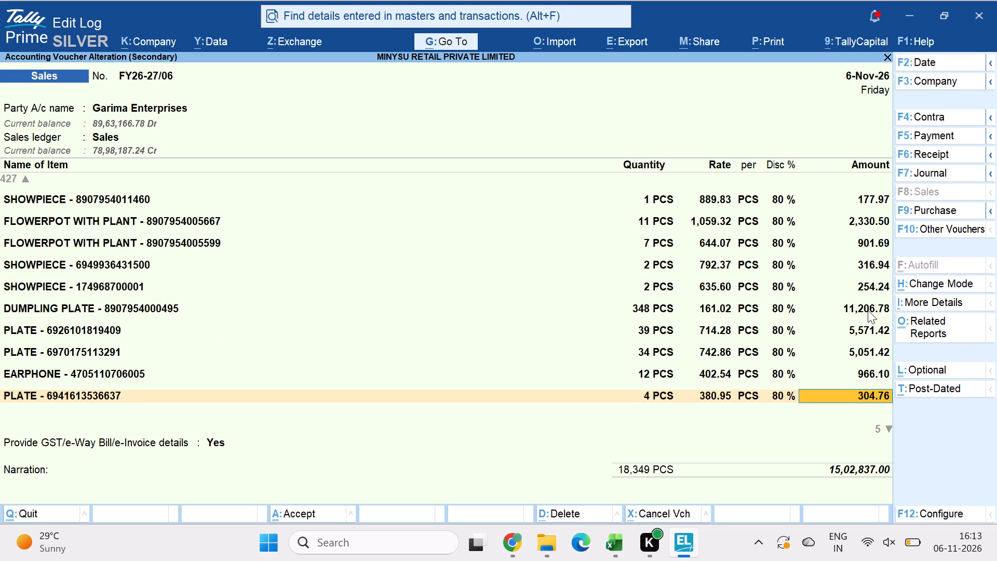
pyautogui.press('Down')
pyautogui.press('Down')
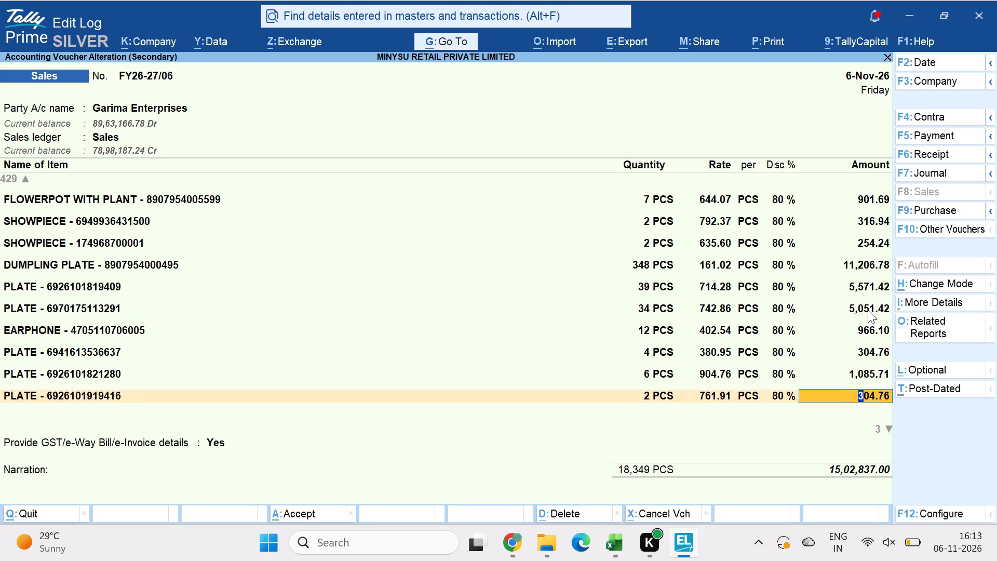
pyautogui.press('Down')
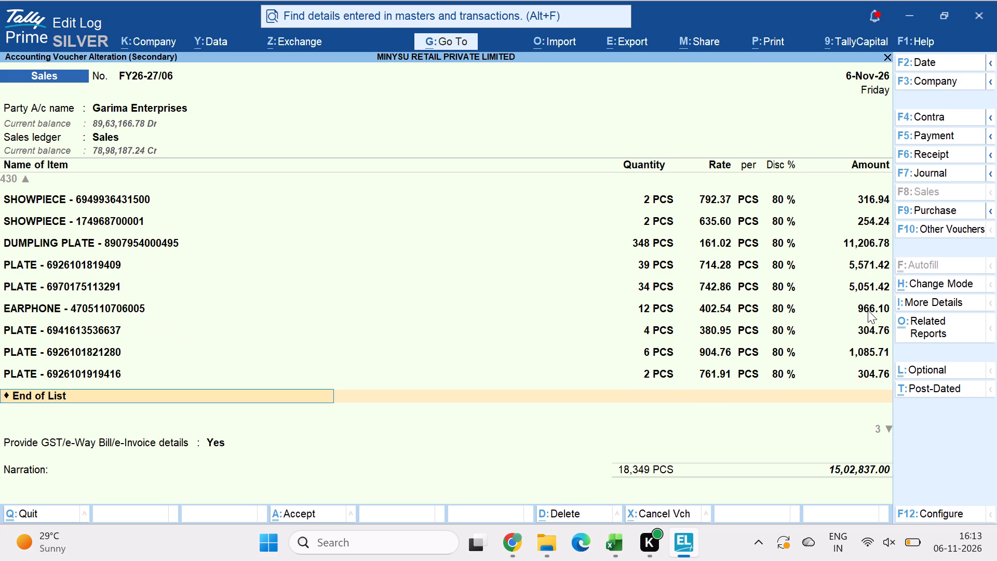
pyautogui.press('Return')
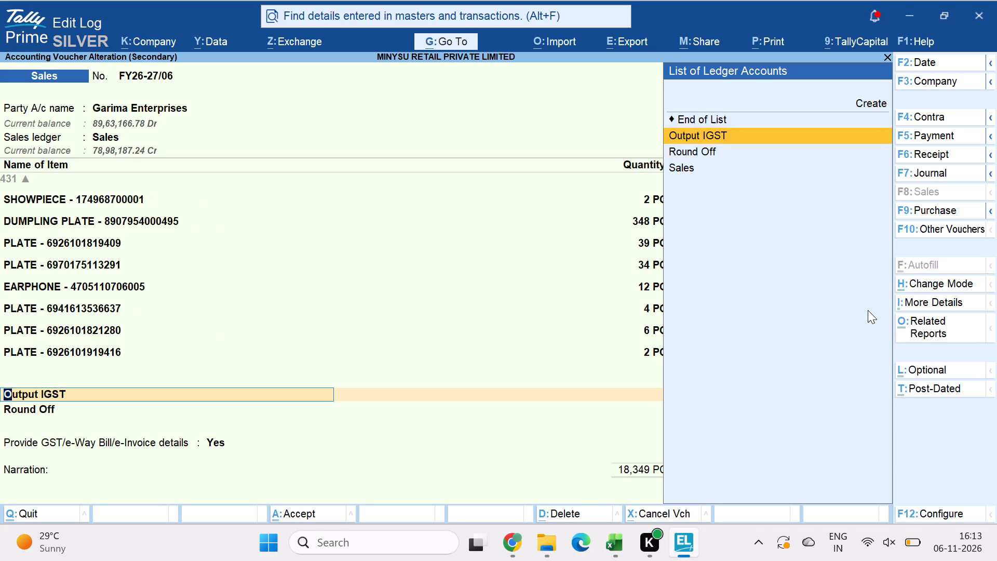
# Keep the Output IGST and Round Off ledger entries, end the ledger list and open the voucher's e-Way Bill details.
pyautogui.press('Return')
pyautogui.press('Return')
pyautogui.press('Return')
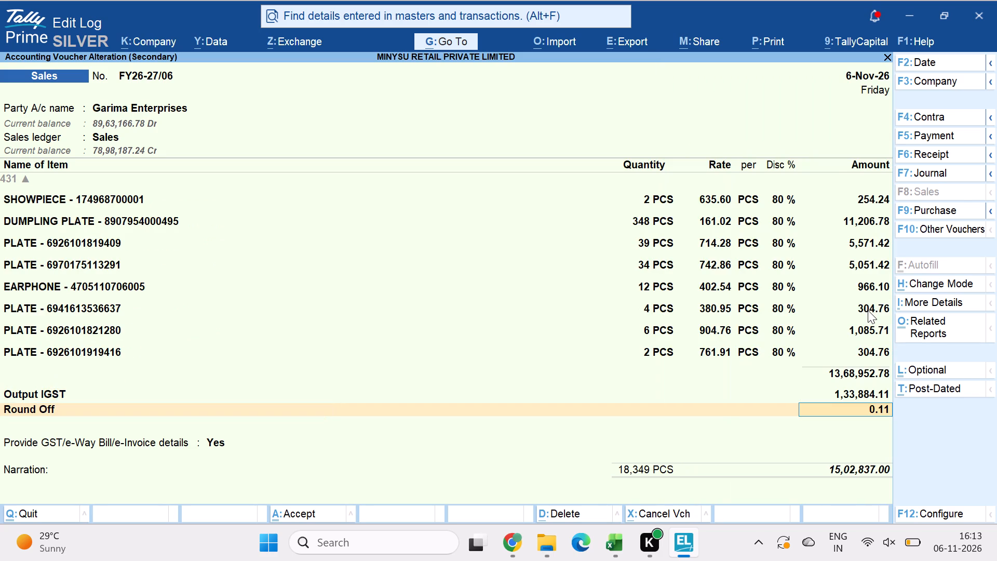
pyautogui.press('Return')
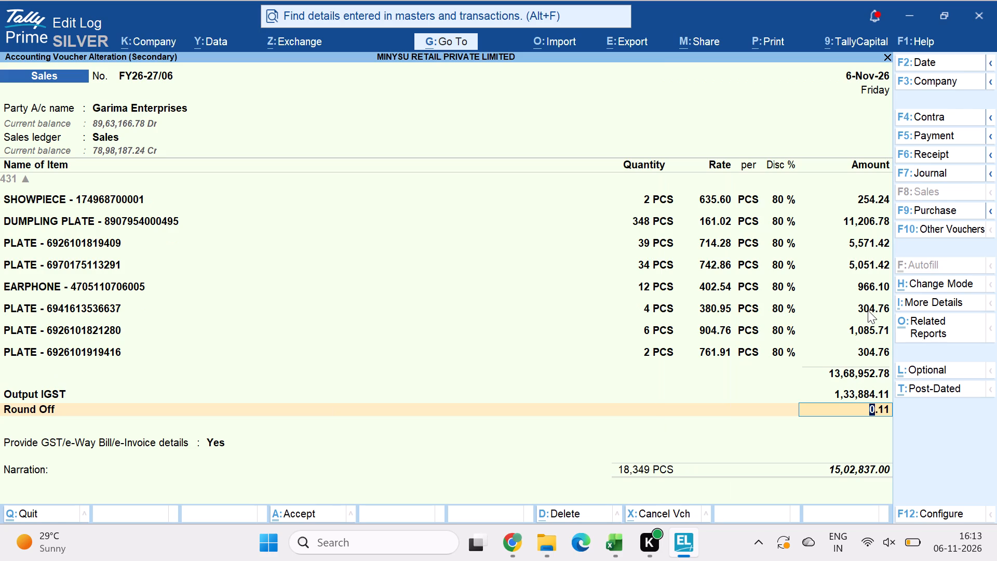
pyautogui.press('Return')
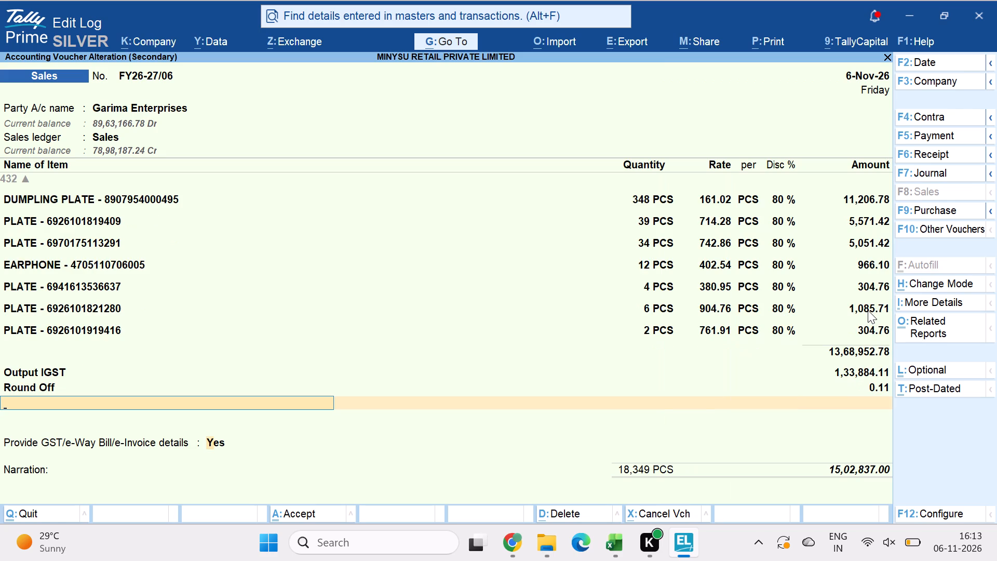
pyautogui.press('Return')
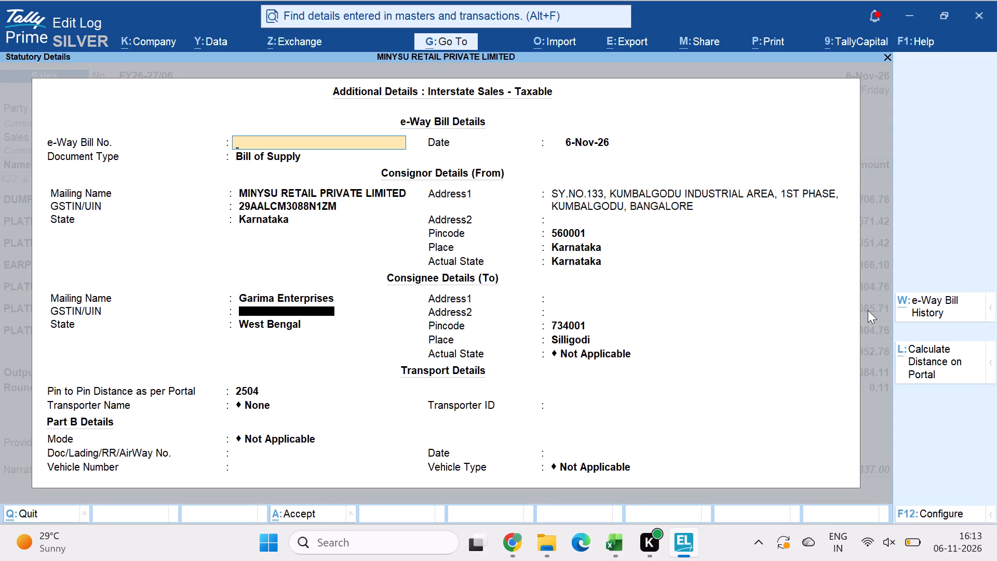
# Keep the existing e-Way Bill document, consignor and consignee details up to the pin-to-pin distance.
pyautogui.press('Return')
pyautogui.press('Return')
pyautogui.press('Return')
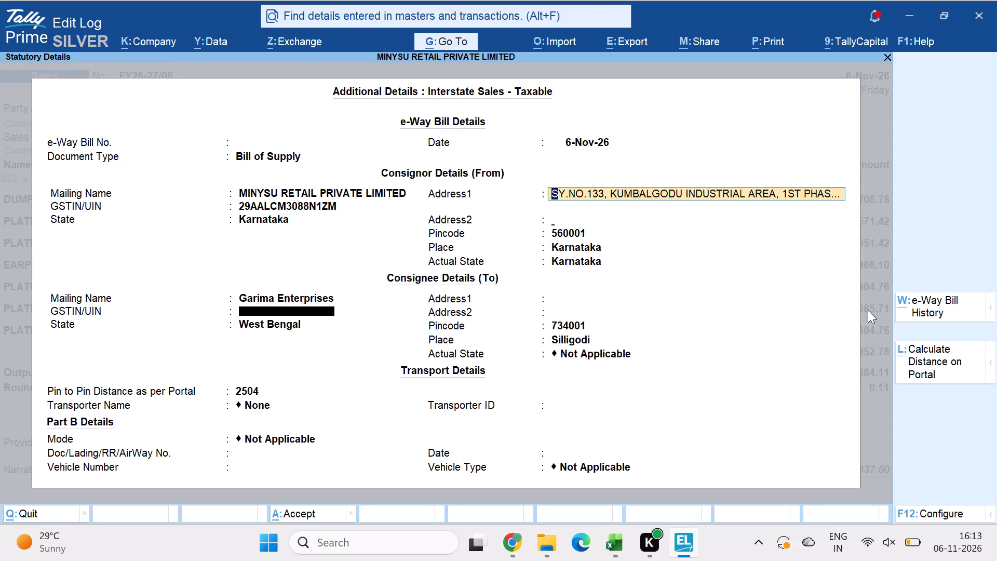
pyautogui.press('Return')
pyautogui.press('Return')
pyautogui.press('Return')
pyautogui.press('Return')
pyautogui.press('Return')
pyautogui.press('Return')
pyautogui.press('Return')
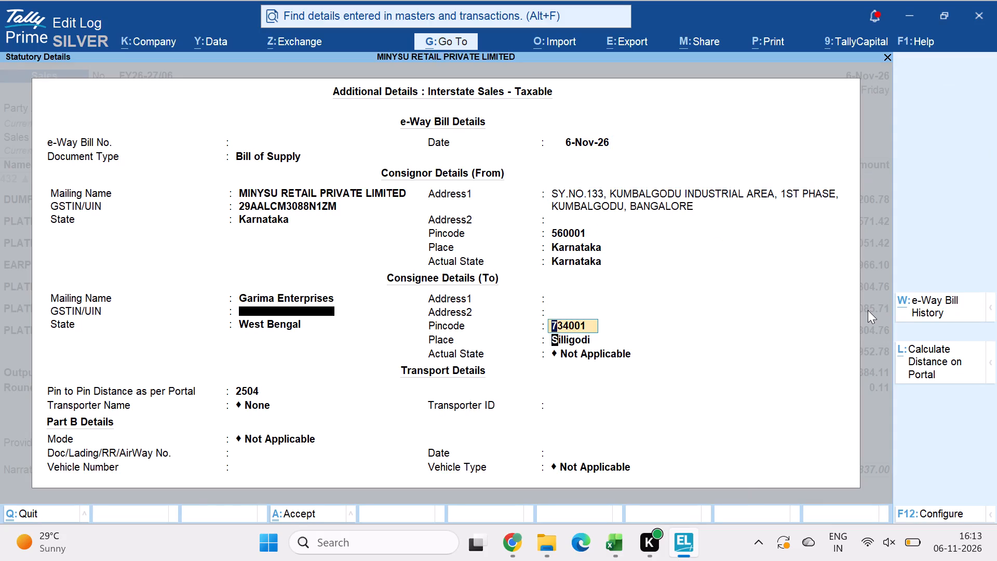
pyautogui.press('Return')
pyautogui.press('Return')
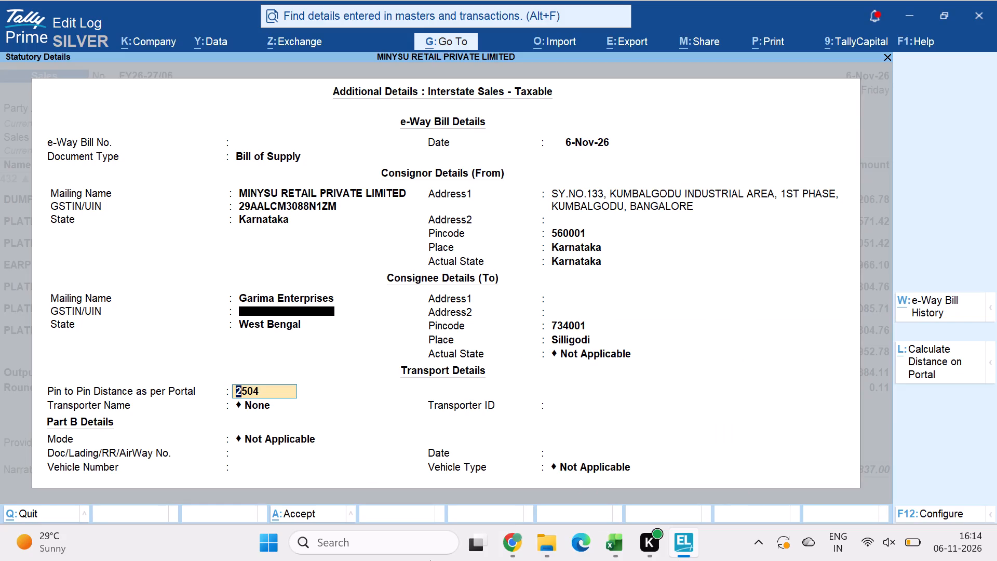
# Copy Garima Enterprises' principal business address, without state and pincode, from the GST portal in Chrome into the consignee's Address1 in TallyPrime.
pyautogui.click(504, 549)
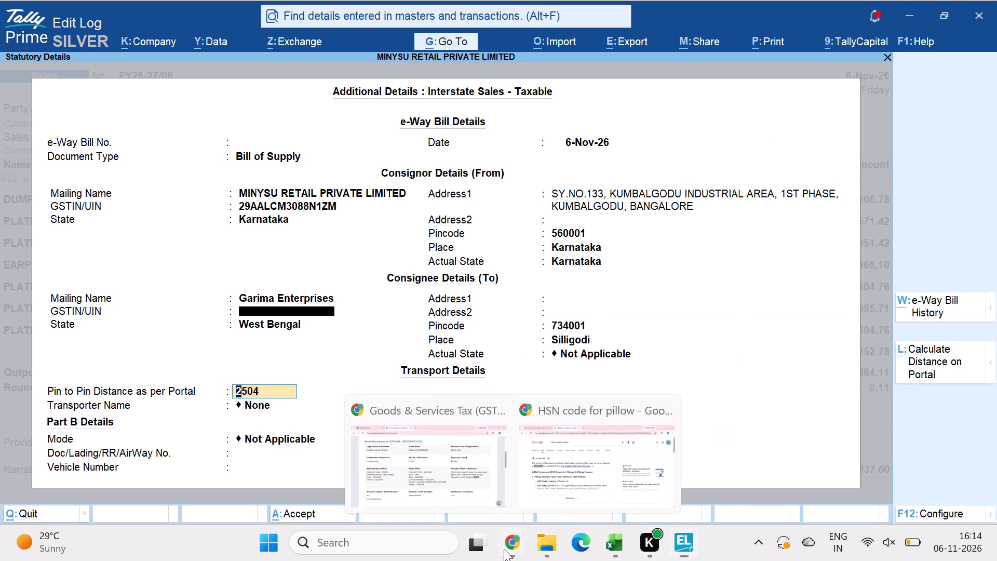
pyautogui.click(459, 458)
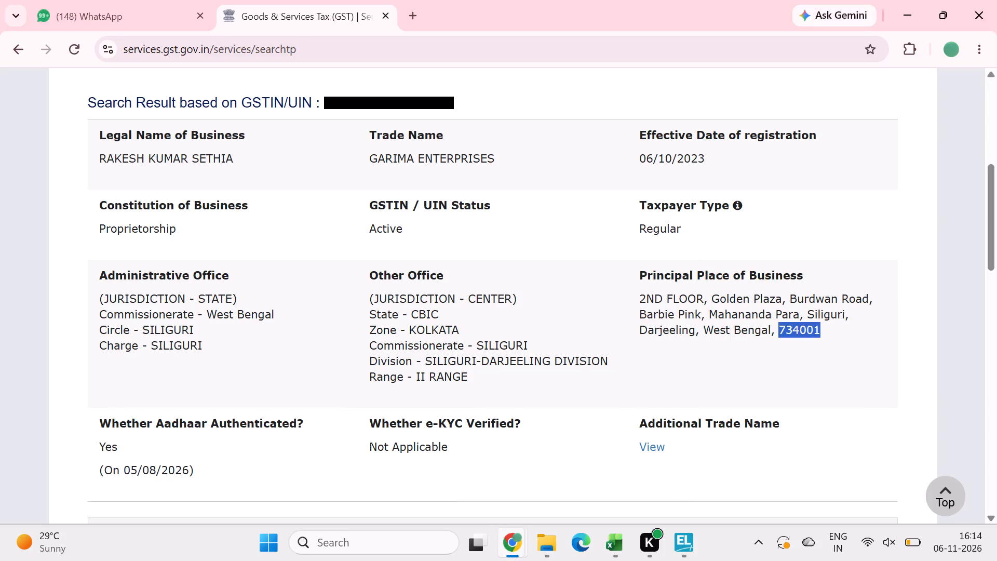
pyautogui.moveTo(640, 294); pyautogui.dragTo(792, 320)
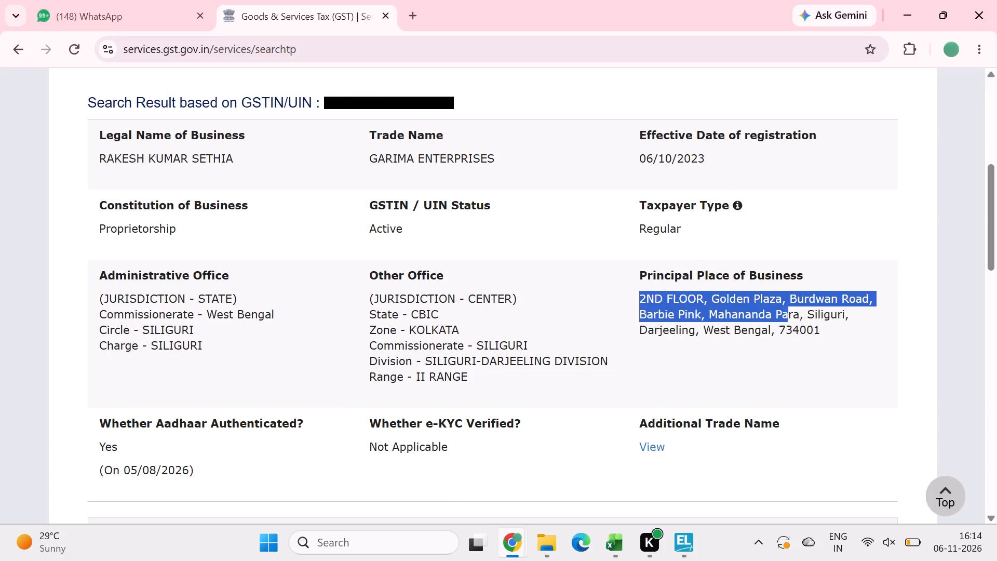
pyautogui.moveTo(792, 320); pyautogui.dragTo(699, 329)
pyautogui.hotkey('ctrl', 'c')
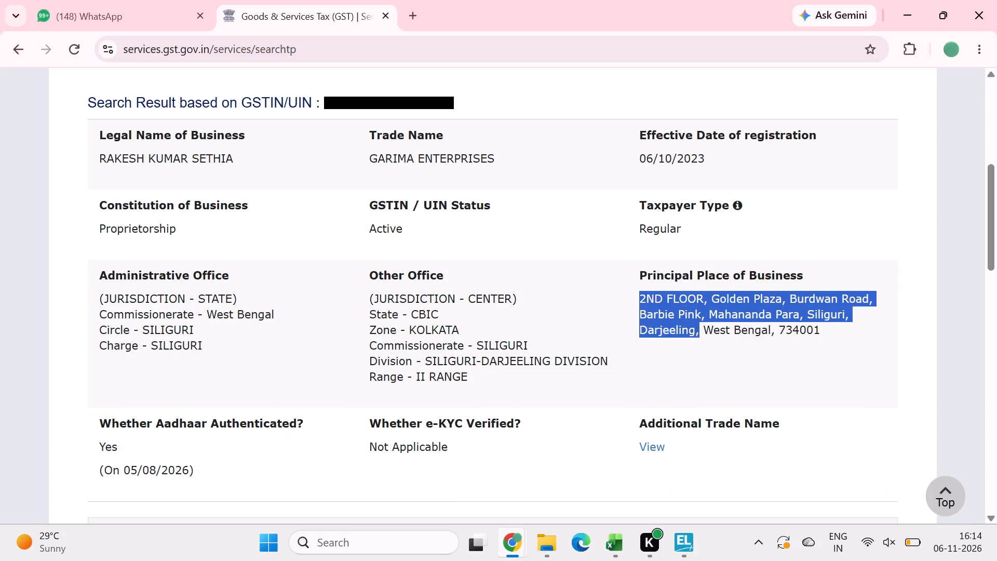
pyautogui.hotkey('alt', 'Tab')
pyautogui.click(574, 294)
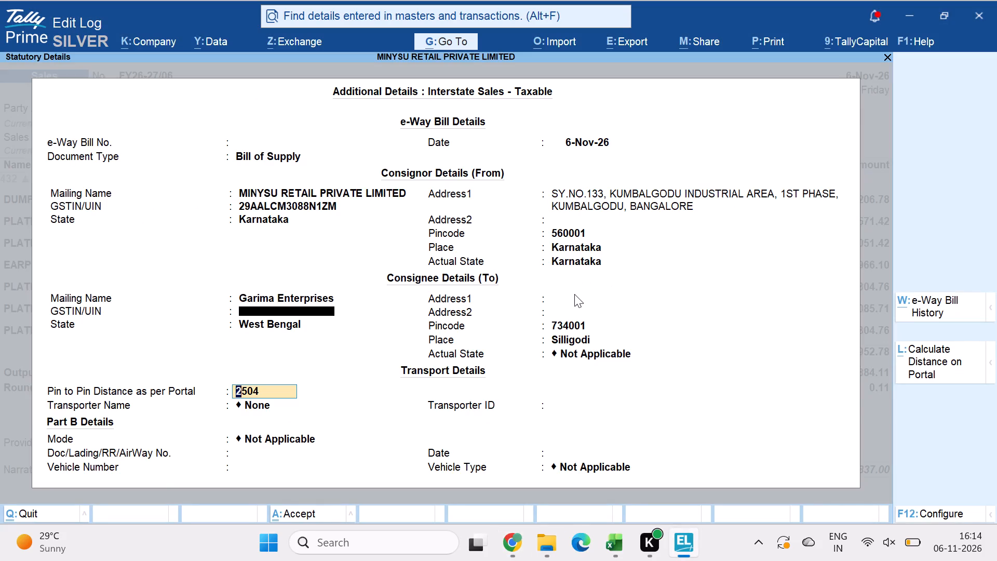
pyautogui.hotkey('ctrl', 'v')
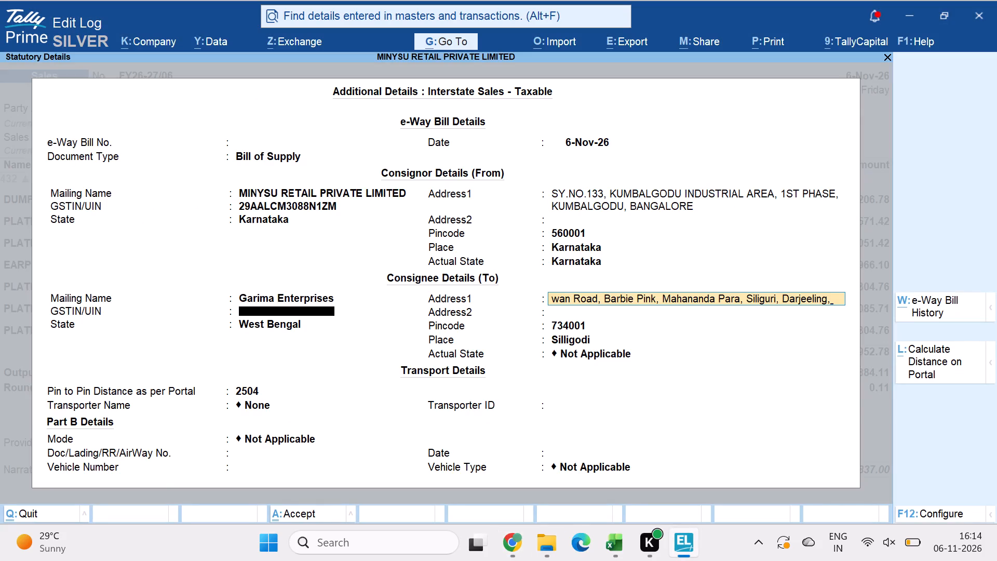
pyautogui.press('Return')
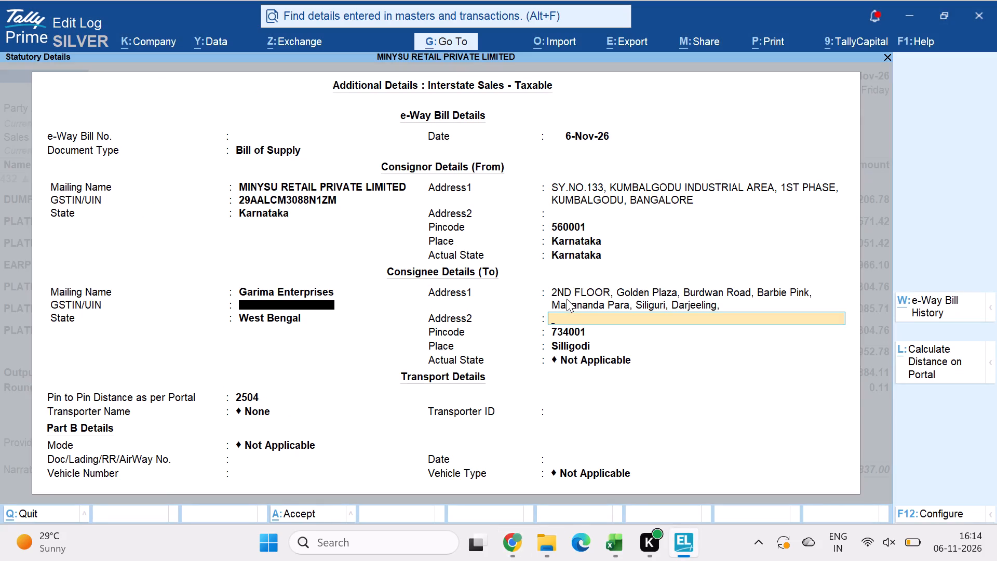
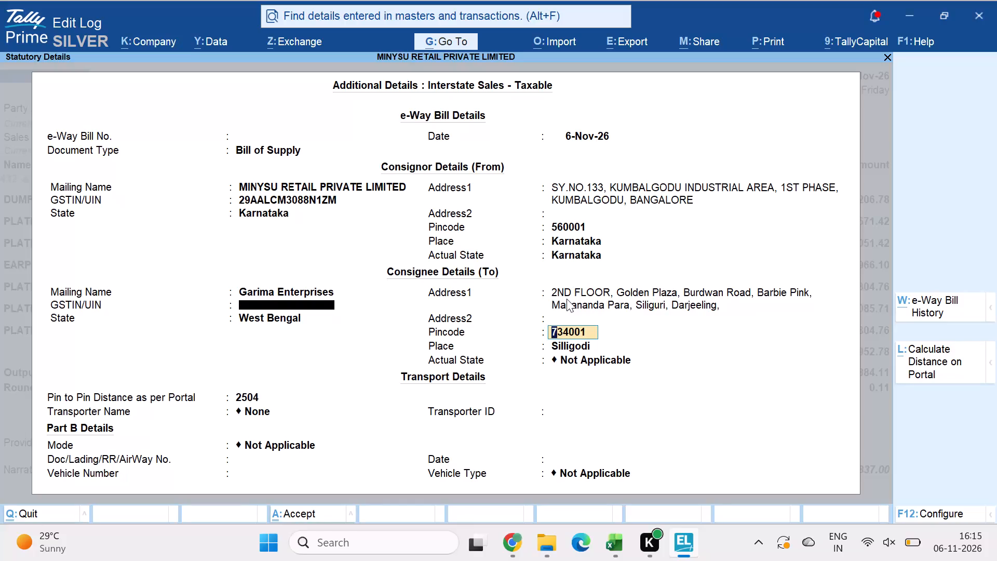
# Keep the consignee's remaining details and no transporter, leave the transporter ID blank, and set the Part B transport mode to 1 - Road.
pyautogui.press('Return')
pyautogui.press('Return')
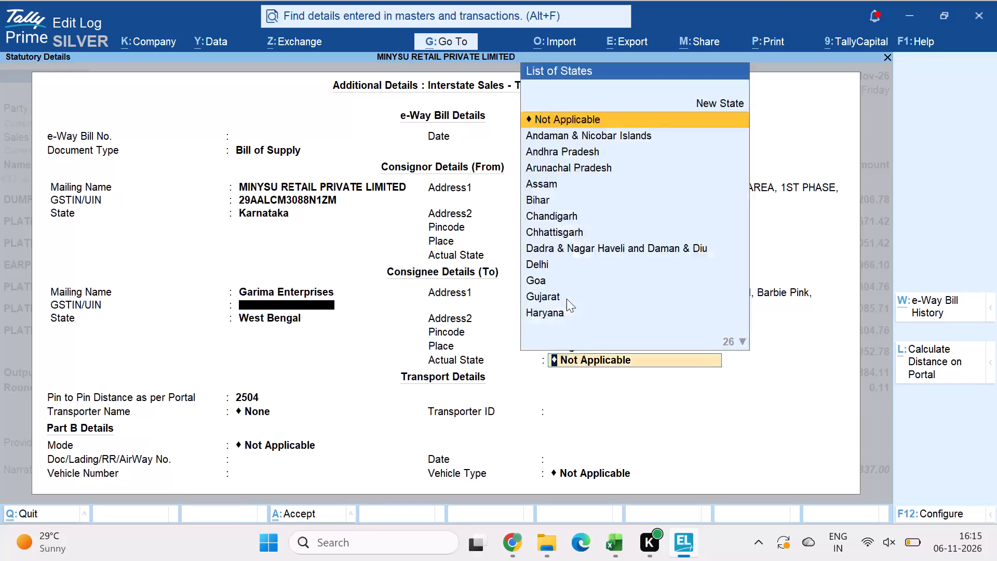
pyautogui.press('Return')
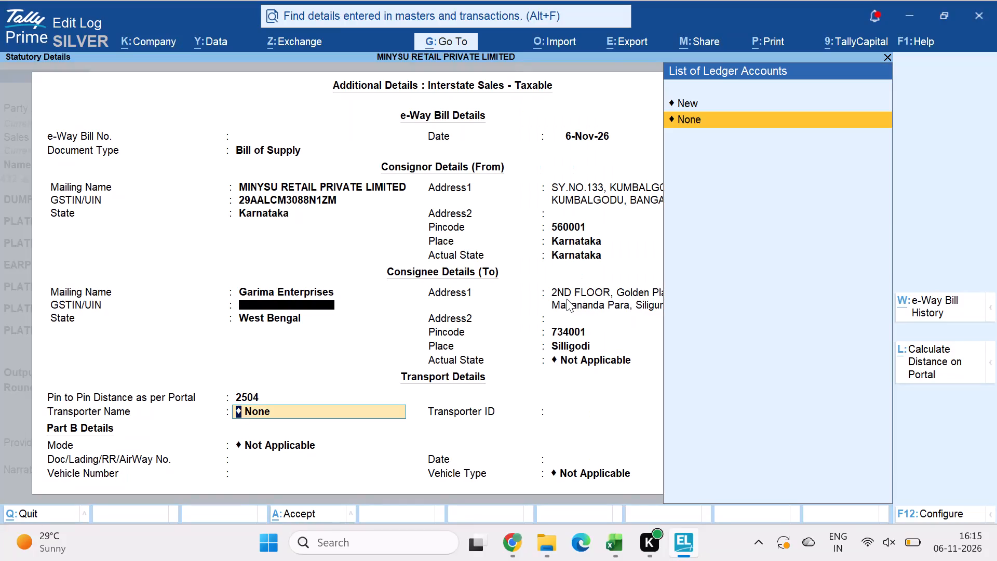
pyautogui.press('Return')
pyautogui.press('Return')
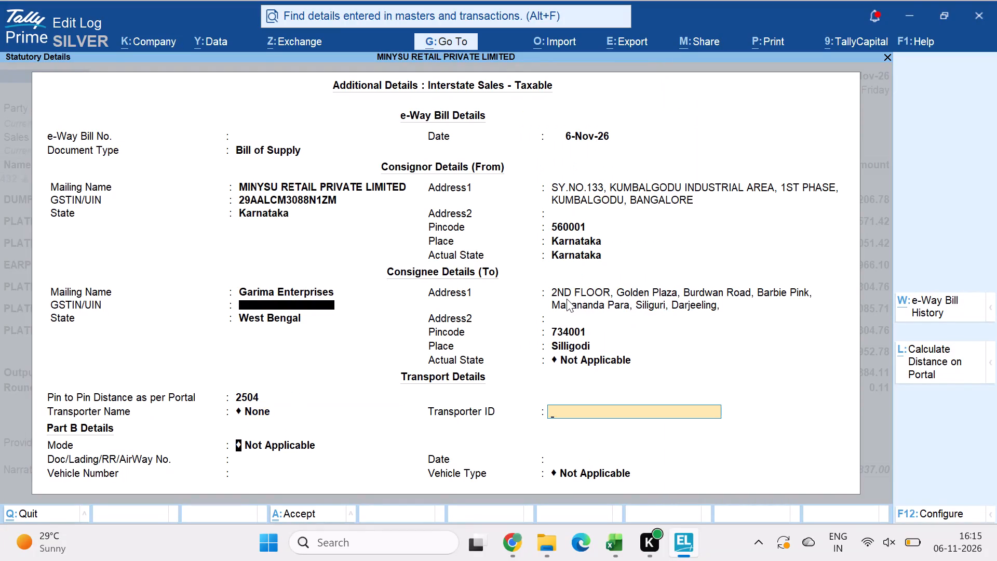
pyautogui.press('Down')
pyautogui.press('Return')
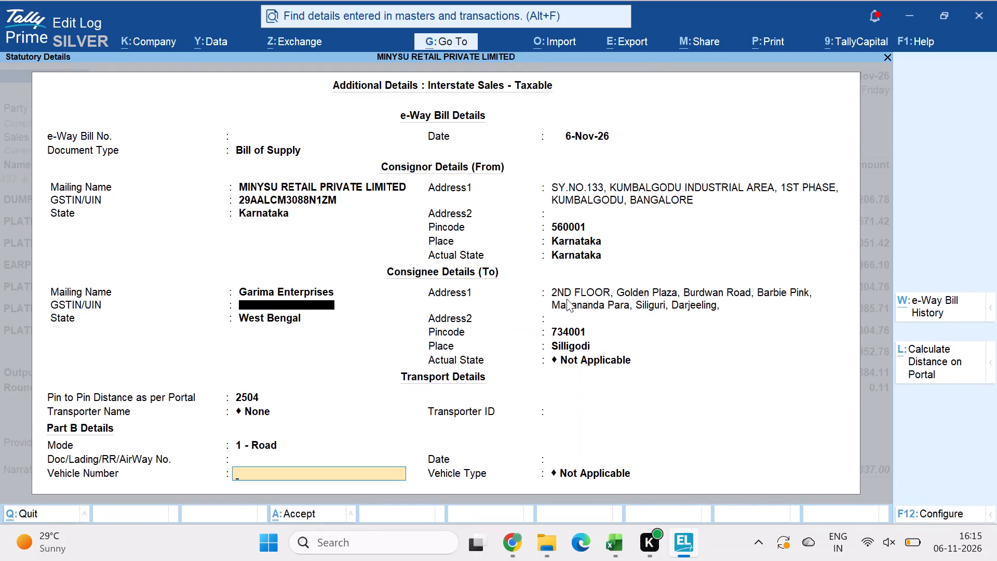
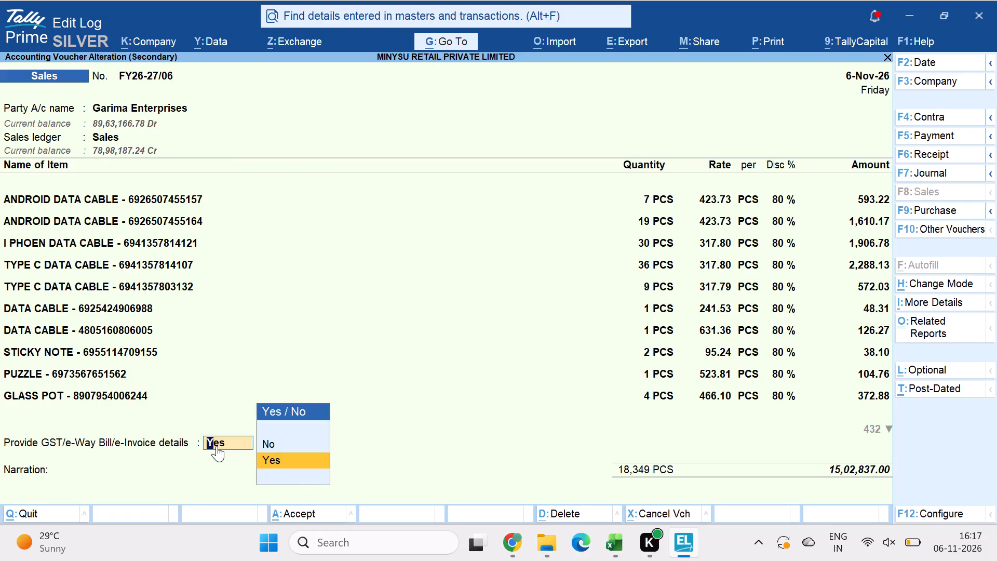
# Keep GST/e-Way Bill/e-Invoice details set to Yes and accept the e-Way Bill details and Silligodi as the bill-to and ship-to place.
pyautogui.press('Return')
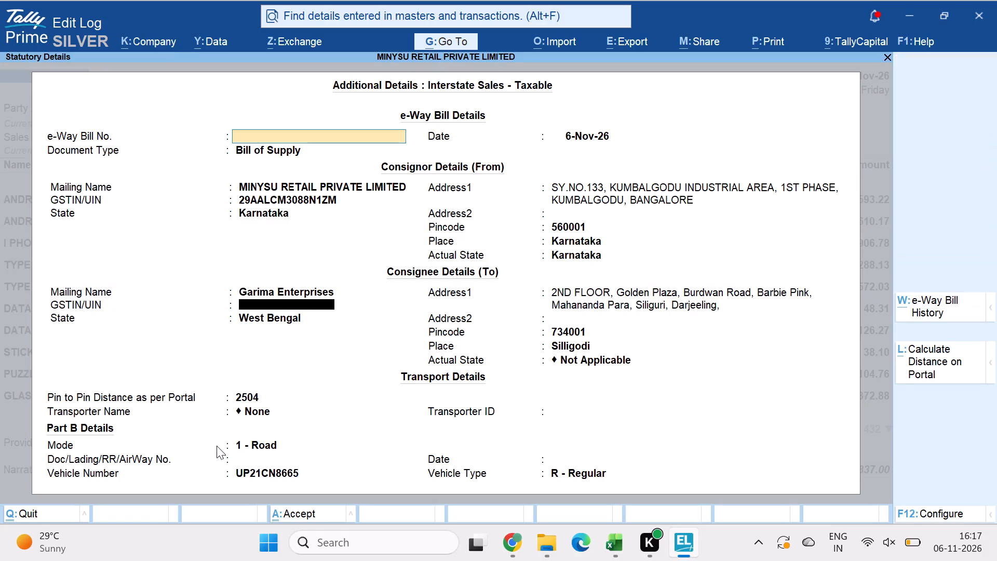
pyautogui.hotkey('ctrl', 'a')
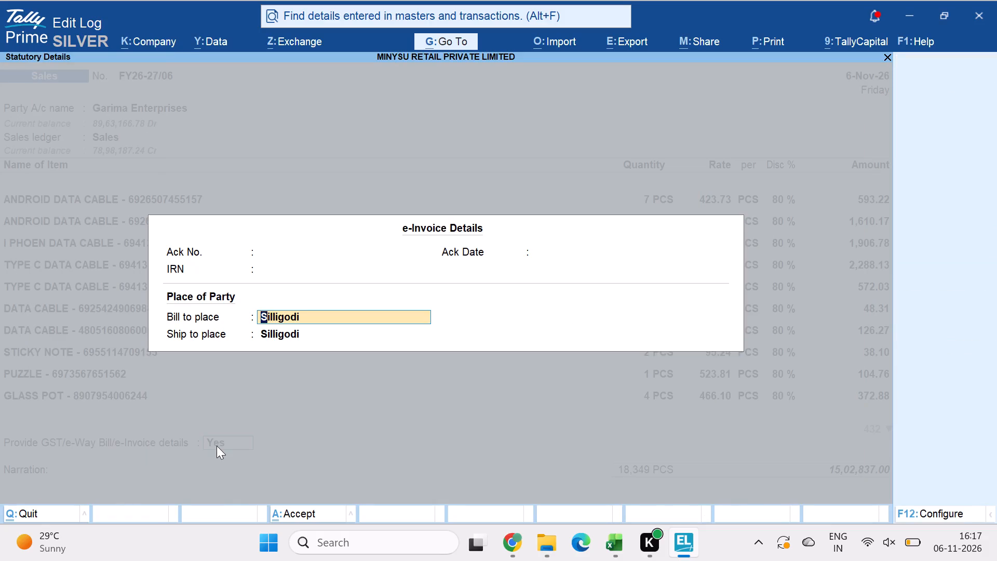
pyautogui.hotkey('ctrl', 'a')
pyautogui.press('Return')
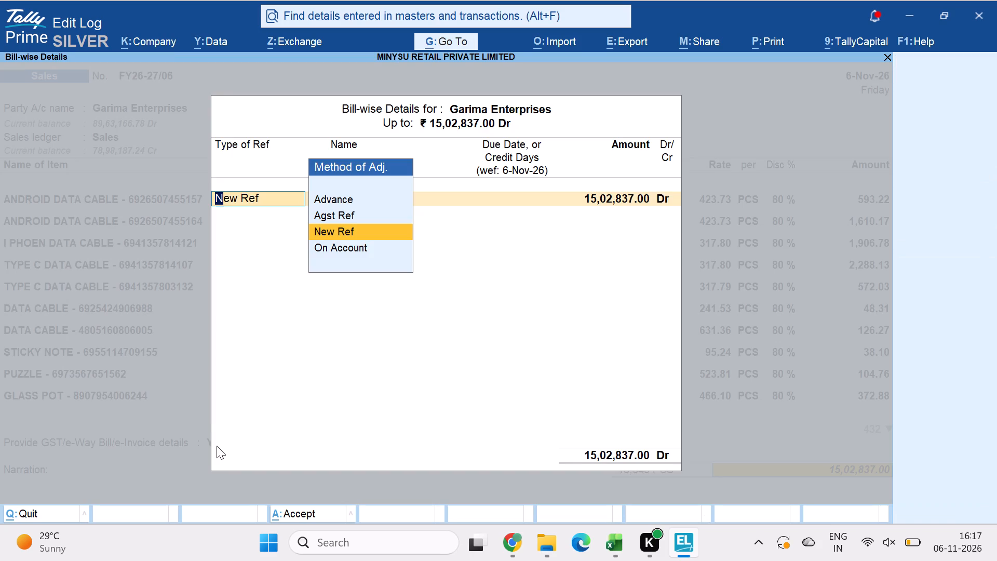
# Accept Garima Enterprises' bill-wise allocation as New Ref FY26-27/06, leaving the due date or credit days blank.
pyautogui.press('Return')
pyautogui.press('Return')
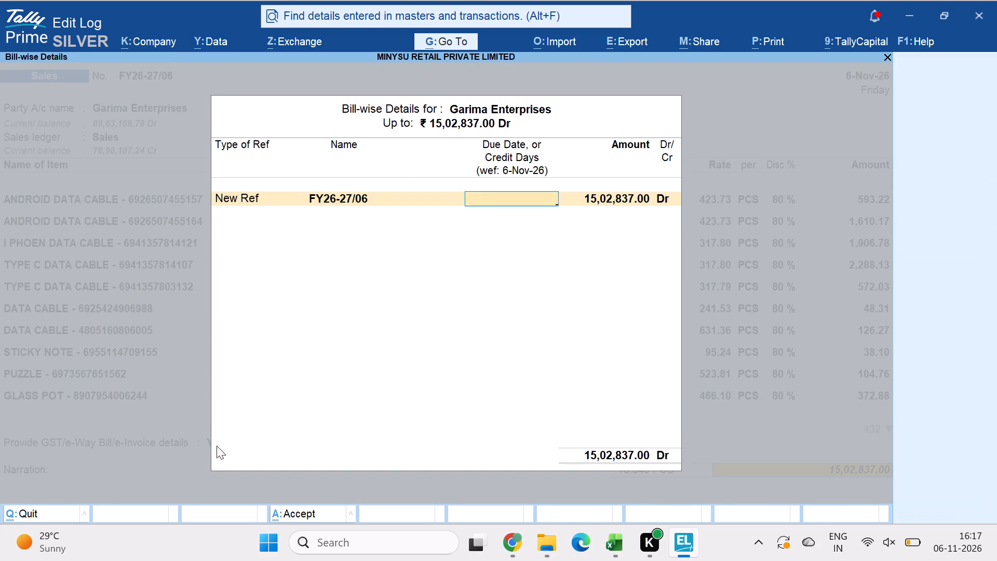
pyautogui.hotkey('ctrl', 'a')
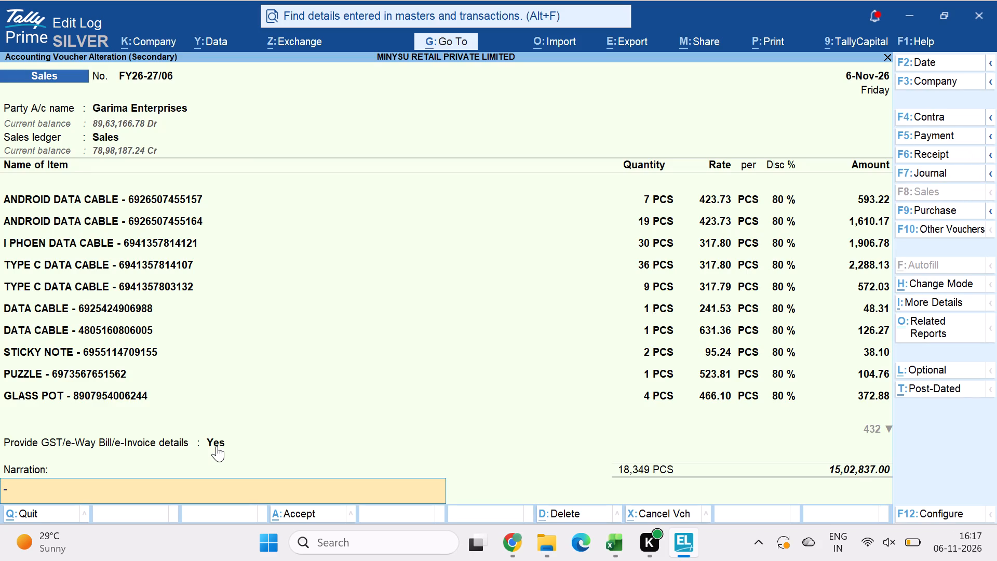
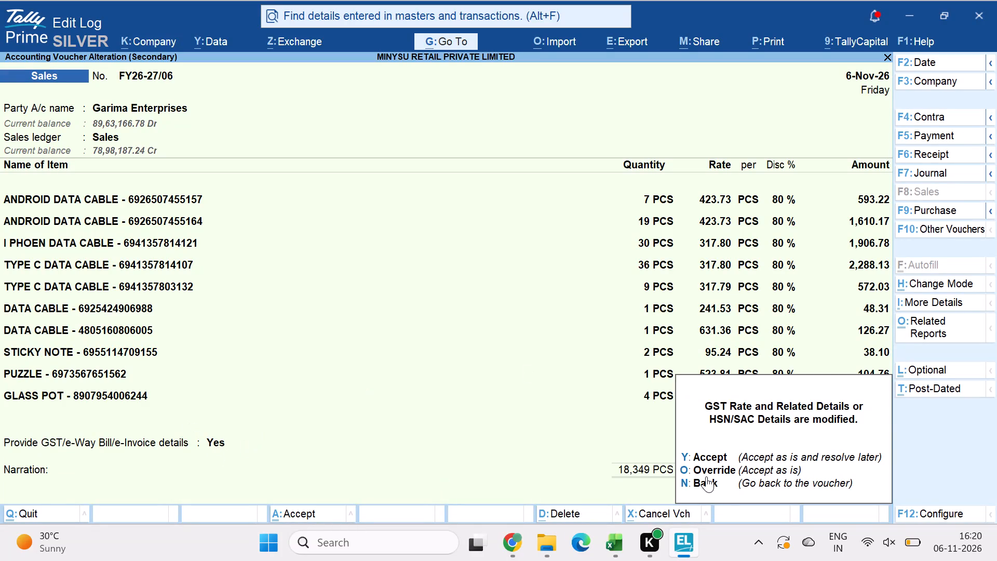
# Save voucher FY26-27/06, accepting the modified GST and HSN/SAC details as is to resolve later, and decline sending it for e-Invoice and e-Way Bill generation.
pyautogui.click(706, 454)
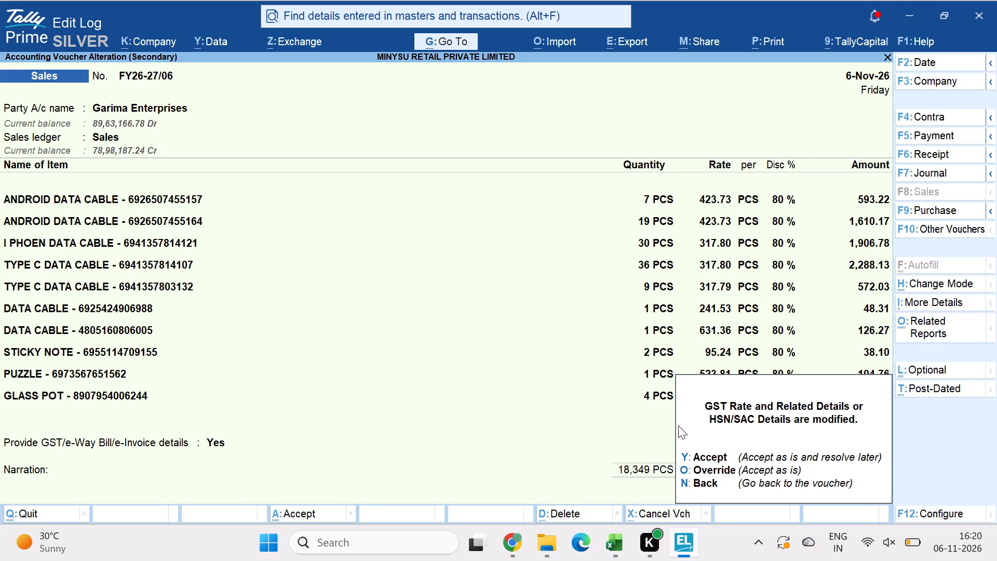
pyautogui.click(616, 403)
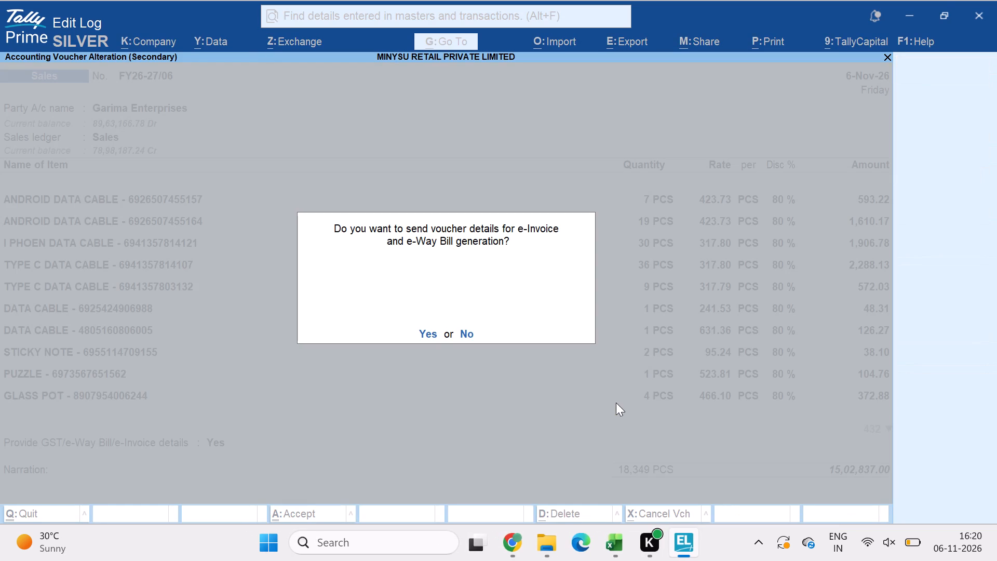
pyautogui.click(468, 332)
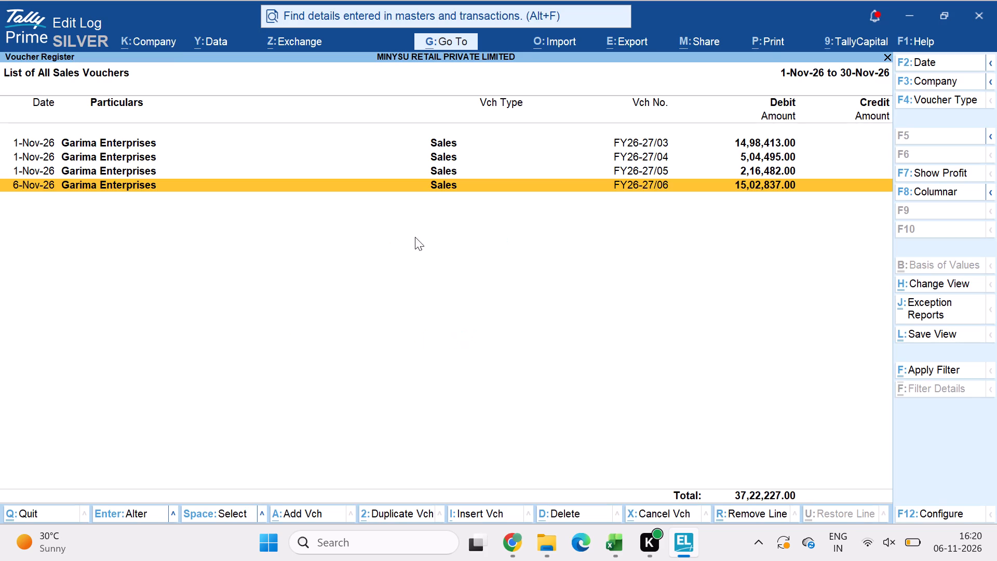
# Reopen Garima Enterprises voucher FY26-27/06, print its Tax Invoice through Microsoft Print to PDF, and browse the existing Desktop invoice PDFs for the save.
pyautogui.press('Return')
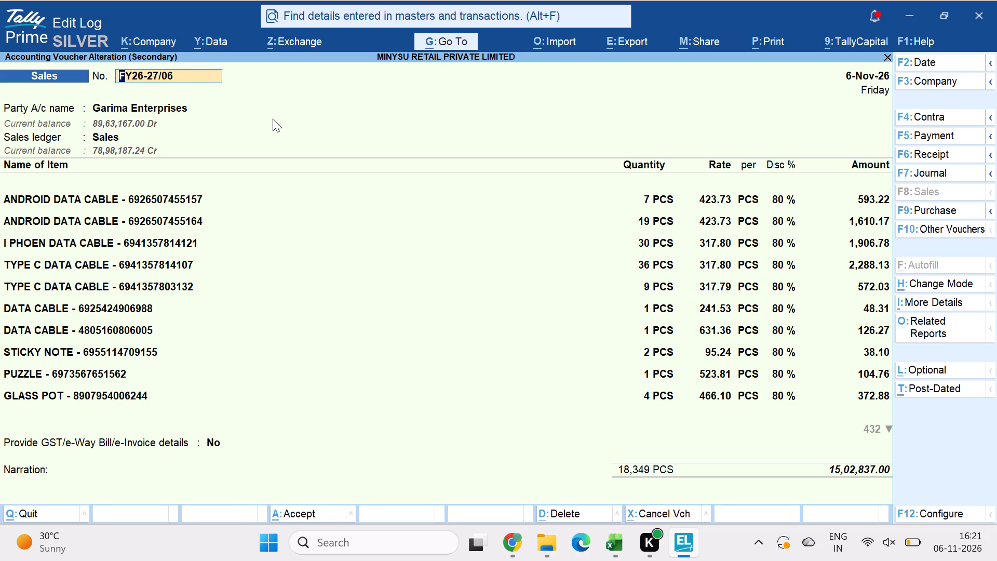
pyautogui.click(779, 45)
pyautogui.press('Return')
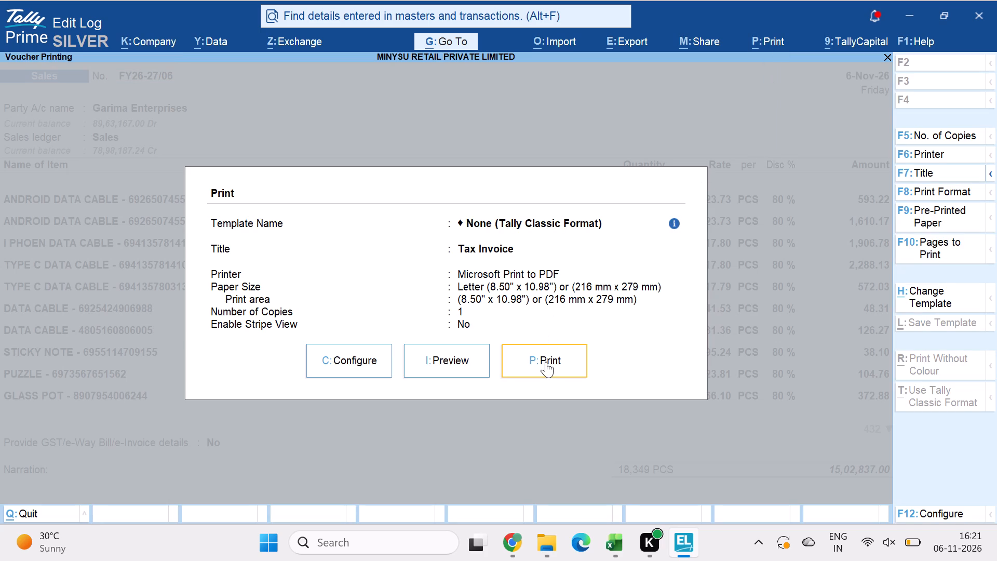
pyautogui.click(546, 362)
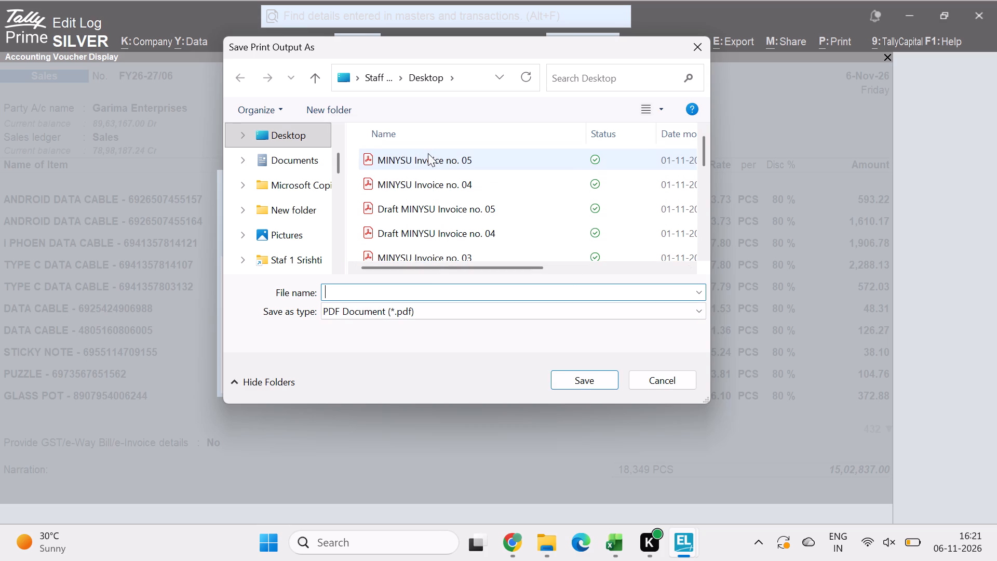
pyautogui.scroll(-1, 413, 186)
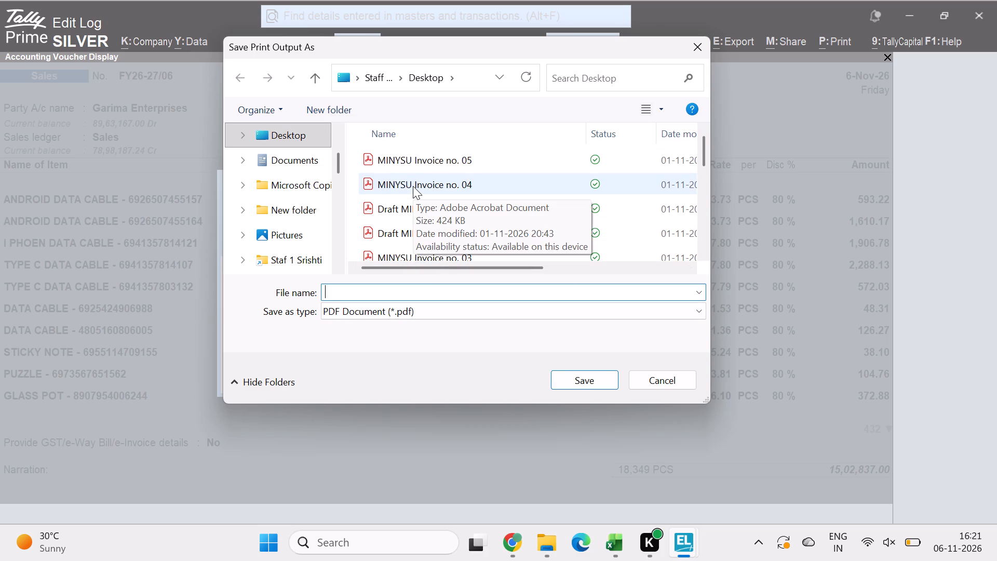
pyautogui.scroll(-1, 413, 186)
pyautogui.scroll(1, 413, 186)
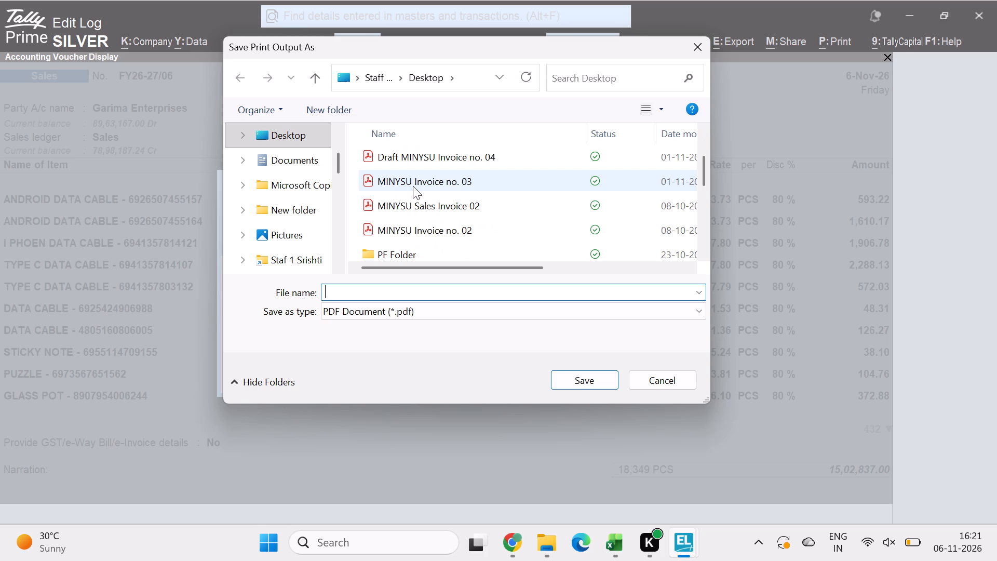
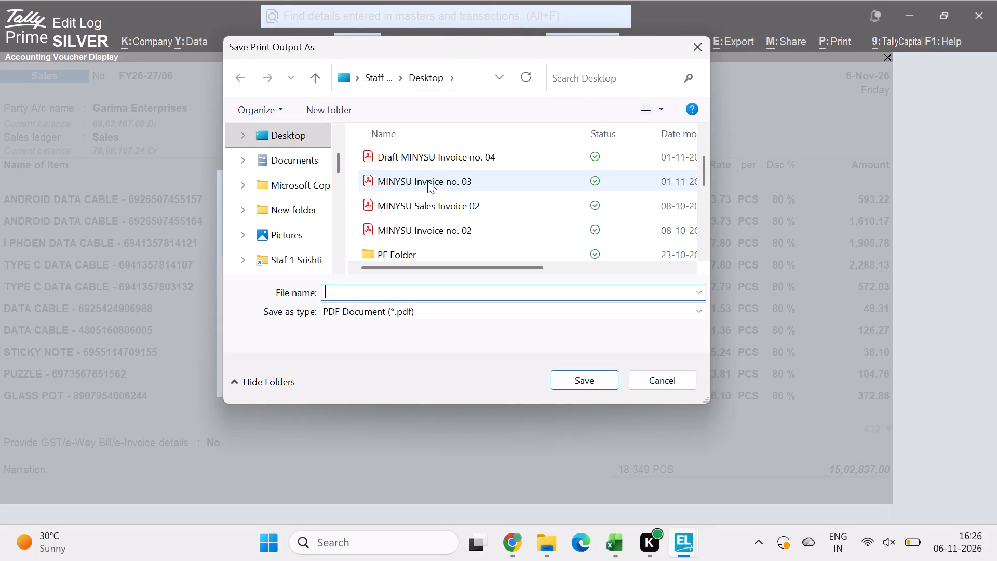
# Save the invoice PDF to the Desktop as "Draft MINYSU Invoice no. 06", basing the name on the existing draft invoice no. 04.
pyautogui.click(442, 154)
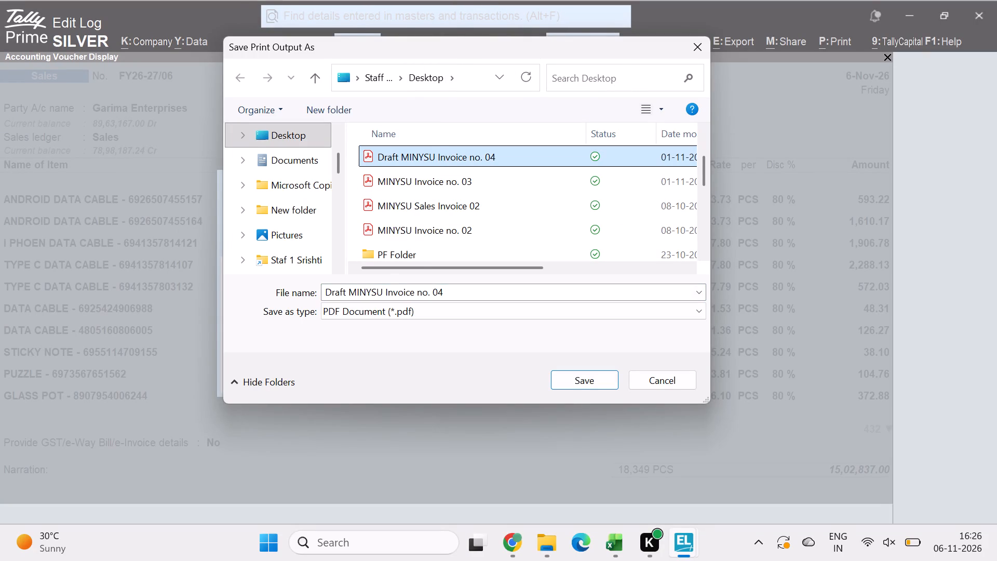
pyautogui.click(455, 293)
pyautogui.click(455, 293)
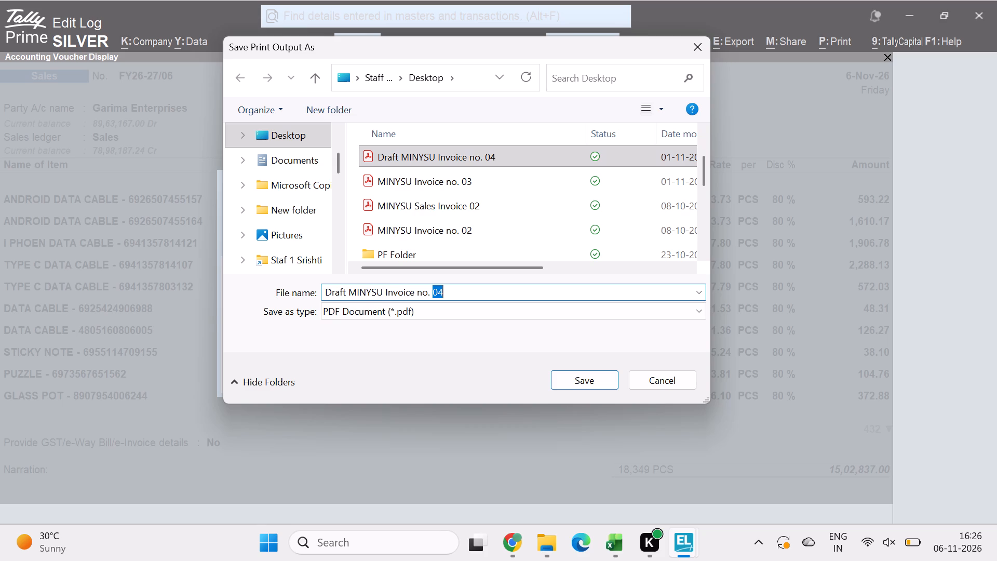
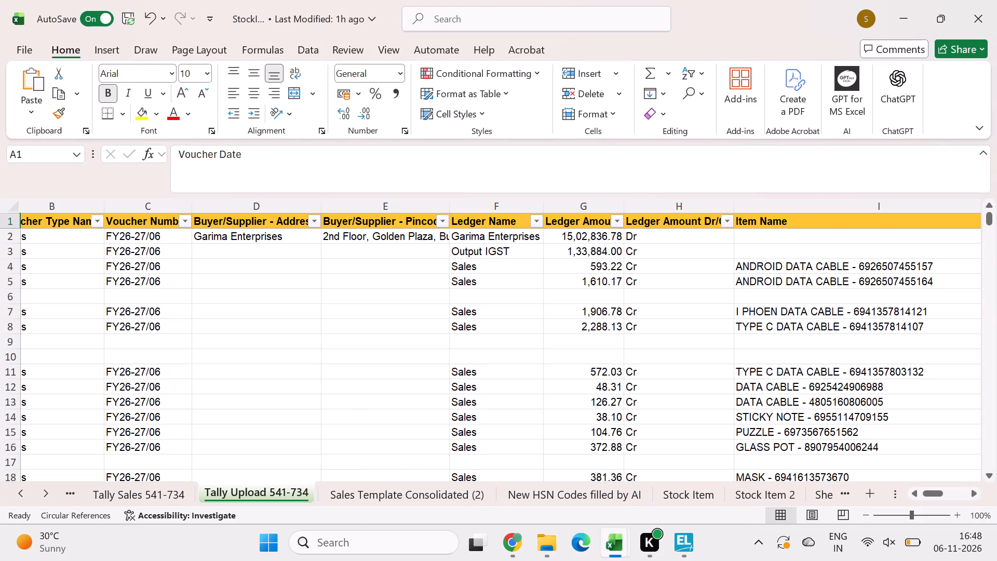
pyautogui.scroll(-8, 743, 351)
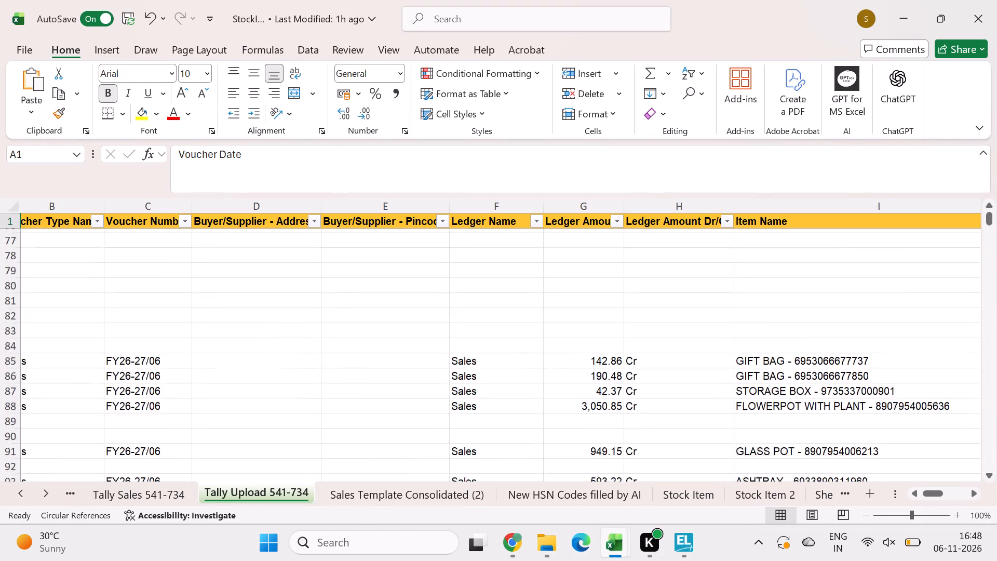
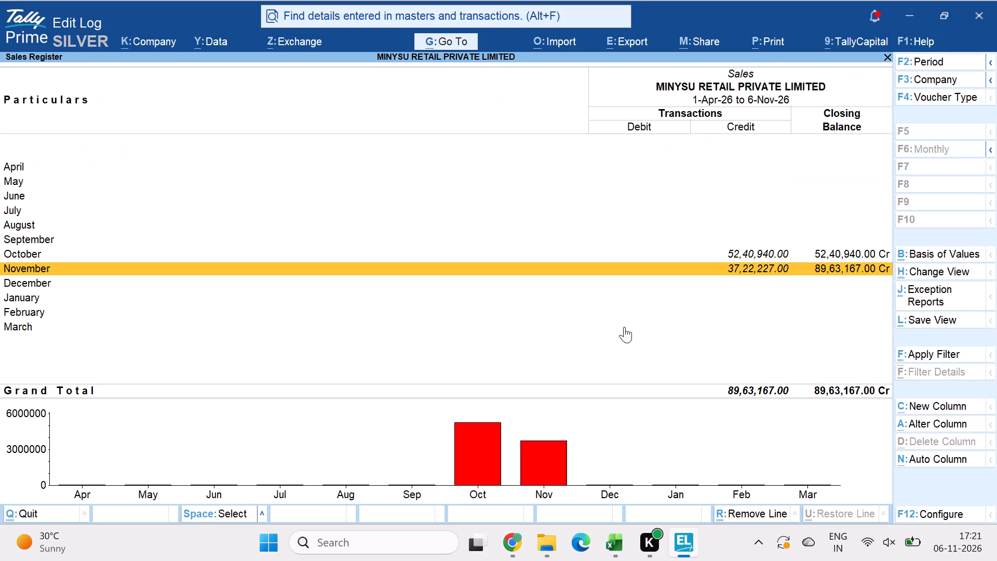
# Close the Sales Register and its parent report menus, returning to the Gateway of Tally.
pyautogui.press('Escape')
pyautogui.press('Escape')
pyautogui.press('Escape')
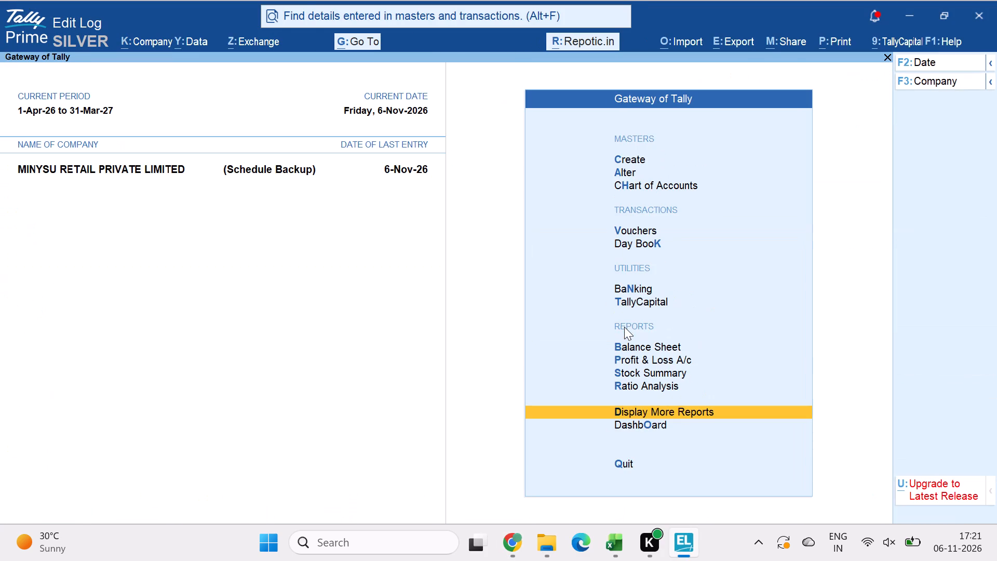